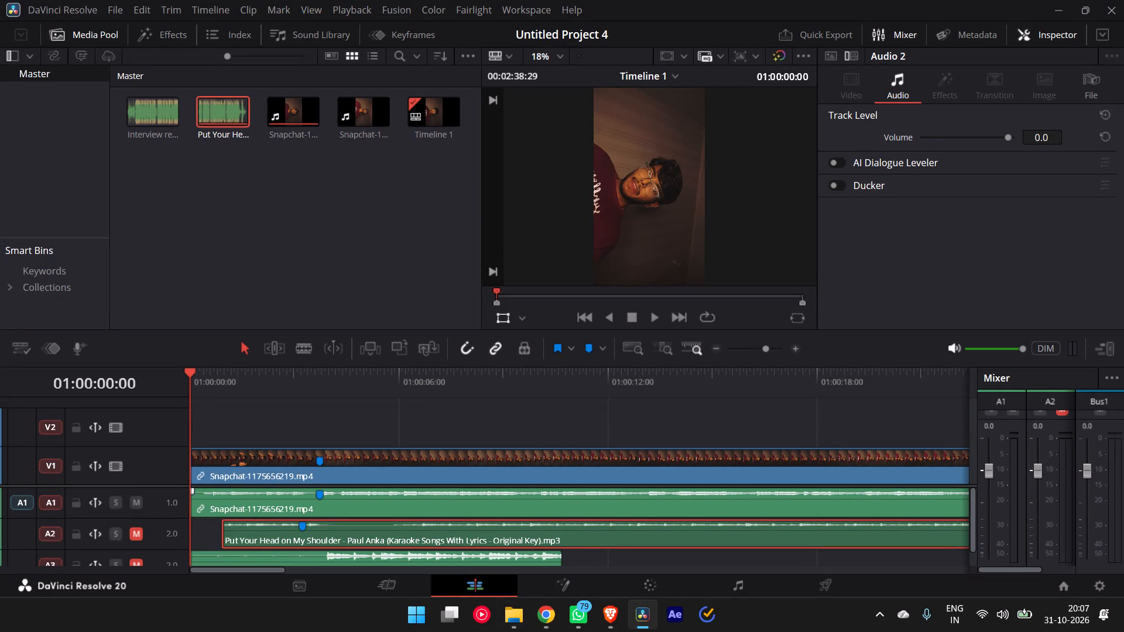
# Play the opening seconds of the timeline several times to check the video clip's own audio up to its marker.
pyautogui.press('space')
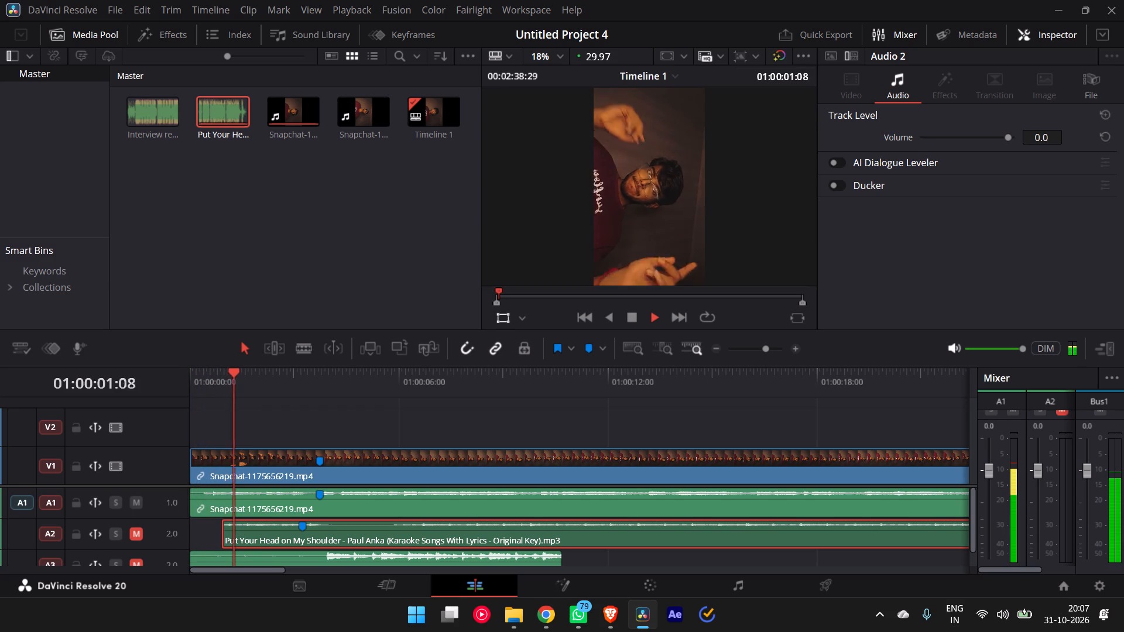
pyautogui.click(203, 385)
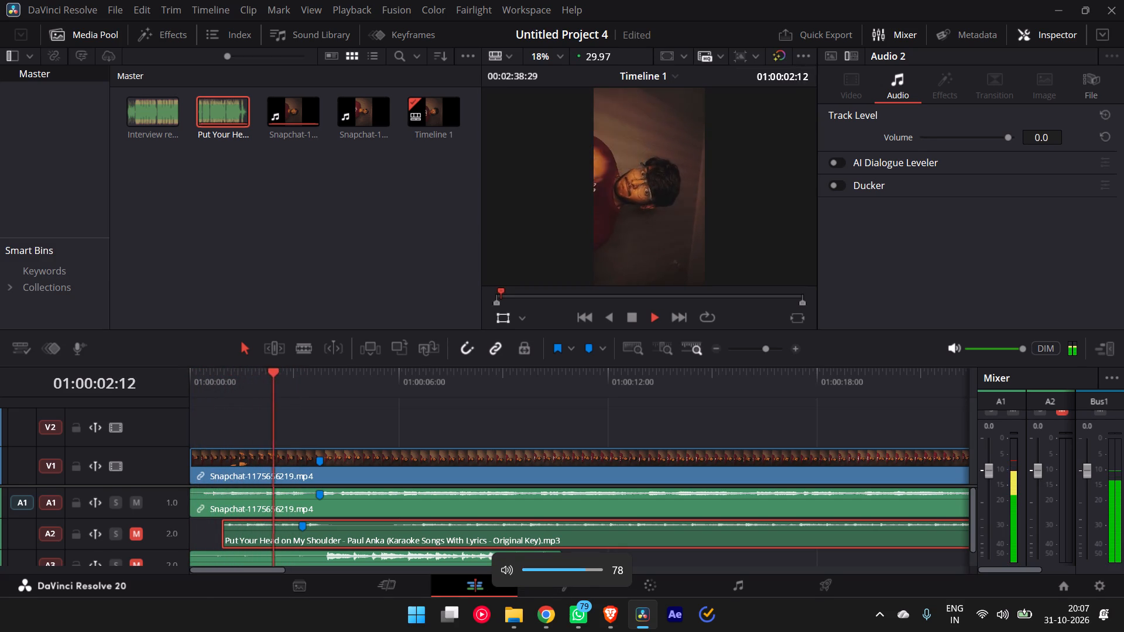
pyautogui.click(193, 380)
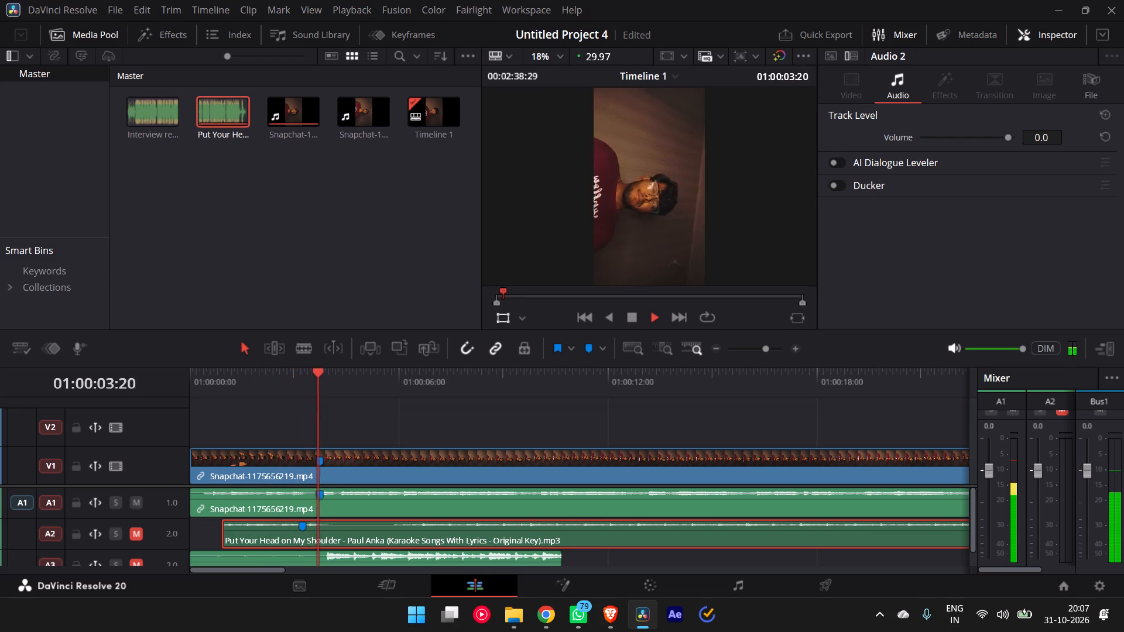
pyautogui.click(193, 379)
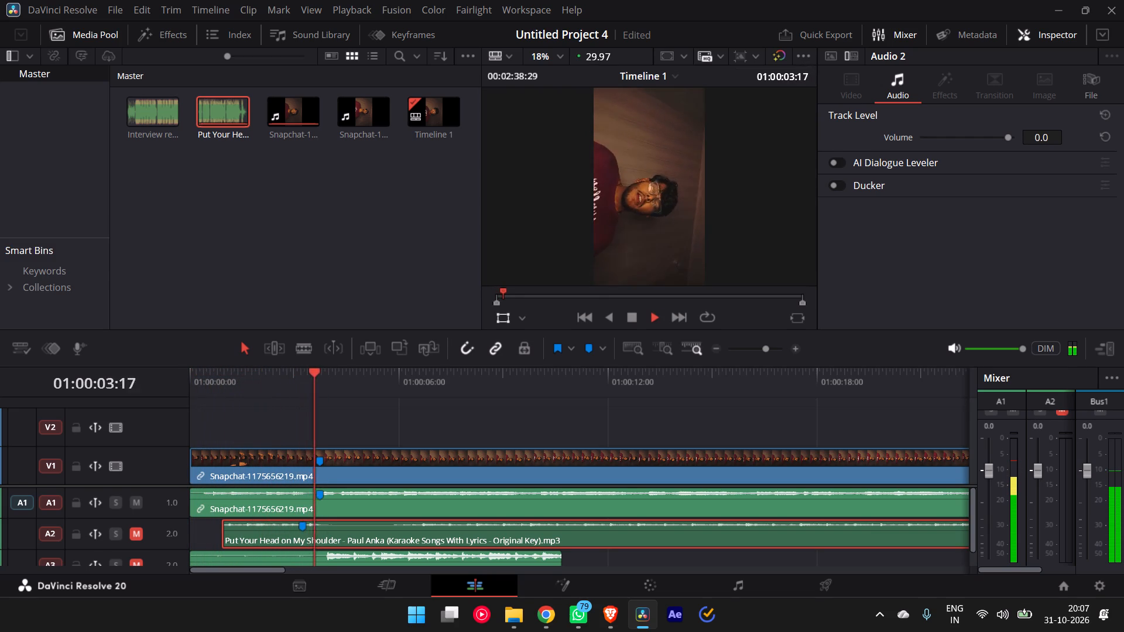
pyautogui.click(197, 384)
pyautogui.press('space')
pyautogui.scroll(-1, 275, 534)
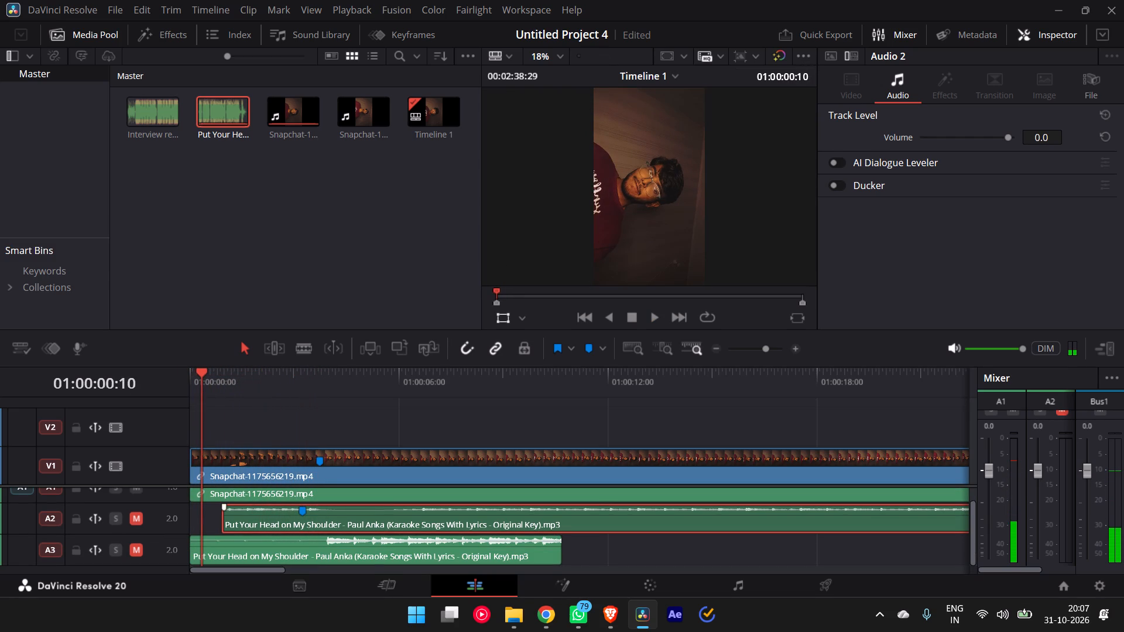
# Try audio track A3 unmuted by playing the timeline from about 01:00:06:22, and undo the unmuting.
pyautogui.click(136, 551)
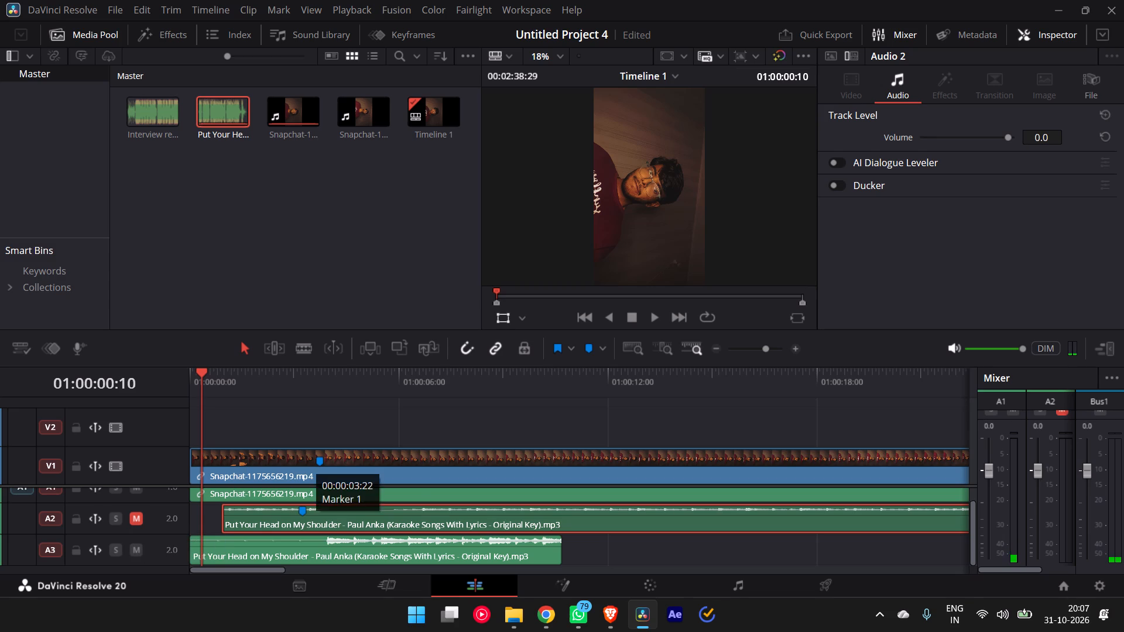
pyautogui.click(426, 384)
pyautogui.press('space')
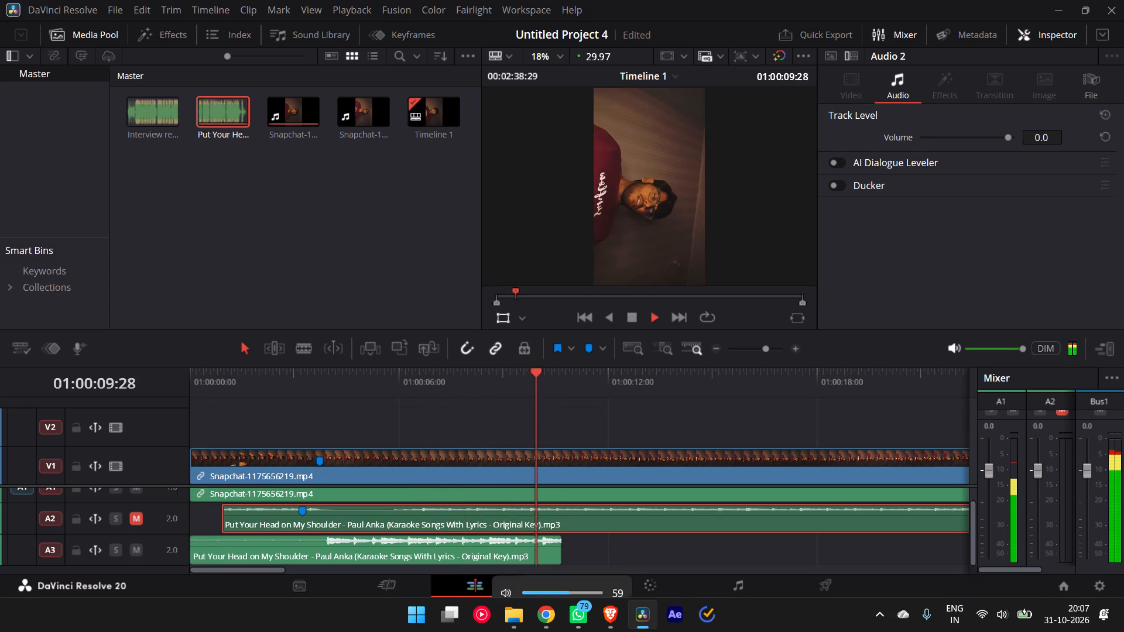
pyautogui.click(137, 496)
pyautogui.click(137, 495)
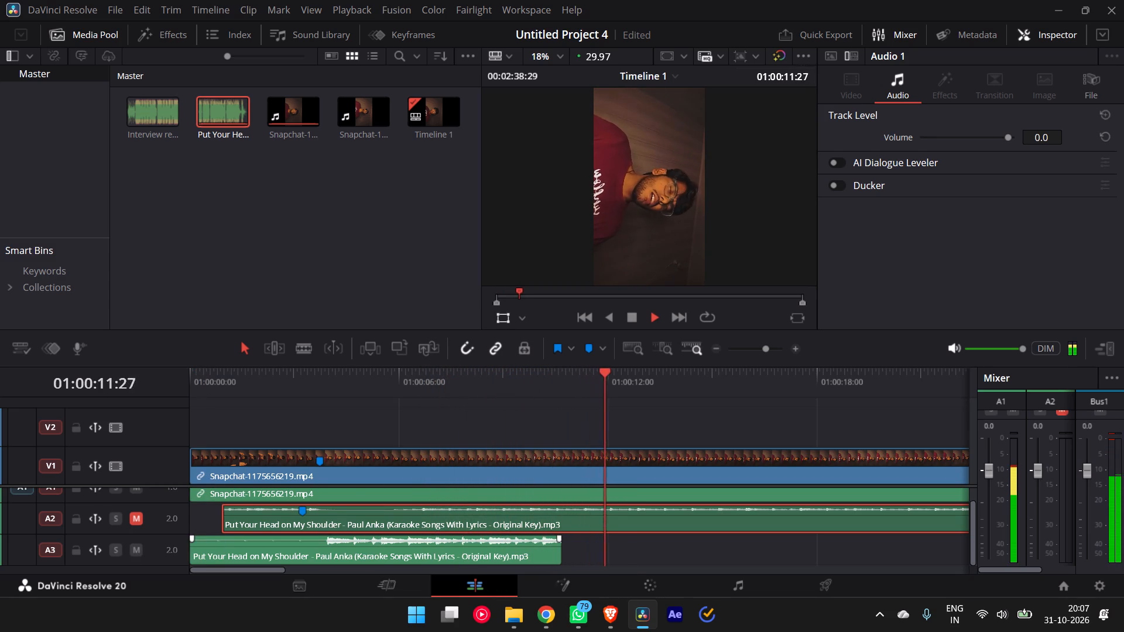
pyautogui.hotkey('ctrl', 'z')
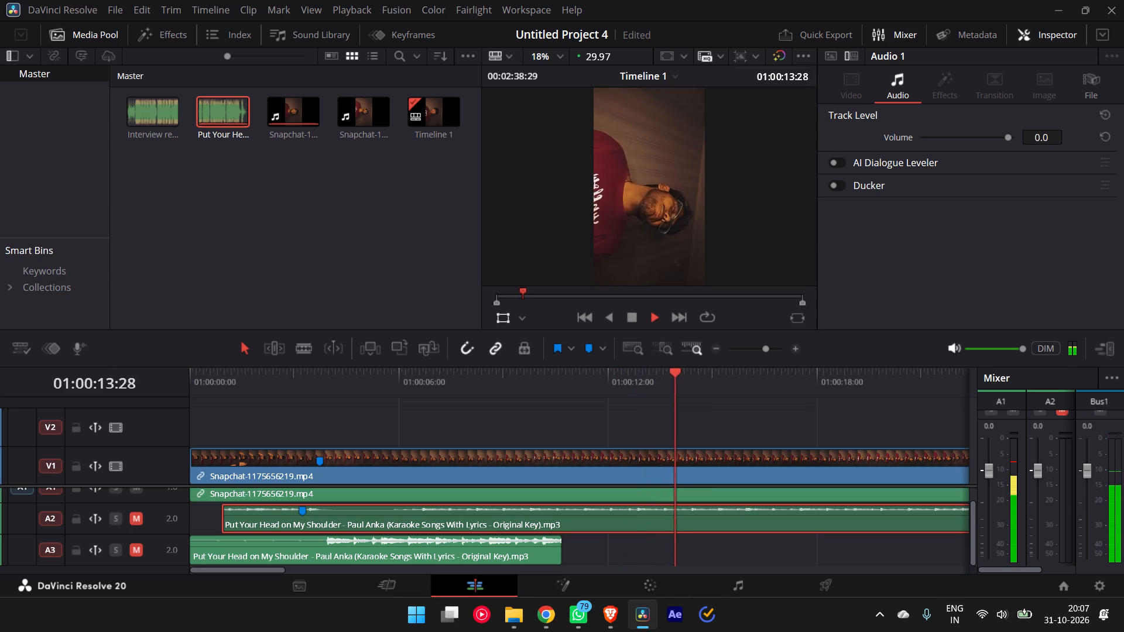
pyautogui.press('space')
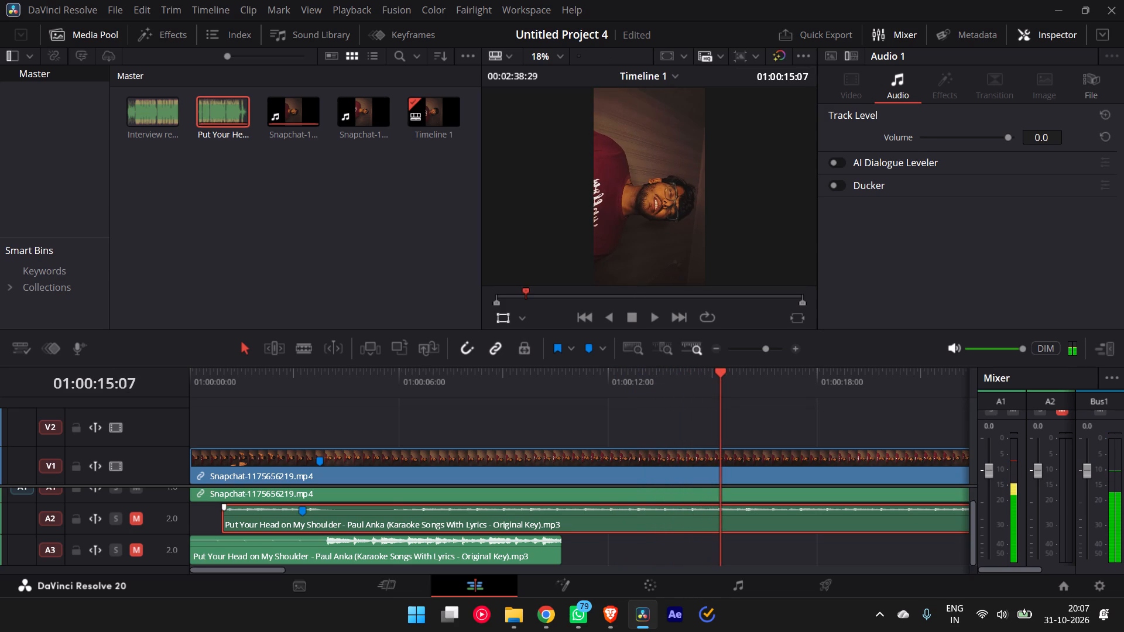
# Delete both Put Your Head on My Shoulder music clips from audio tracks A2 and A3.
pyautogui.click(378, 547)
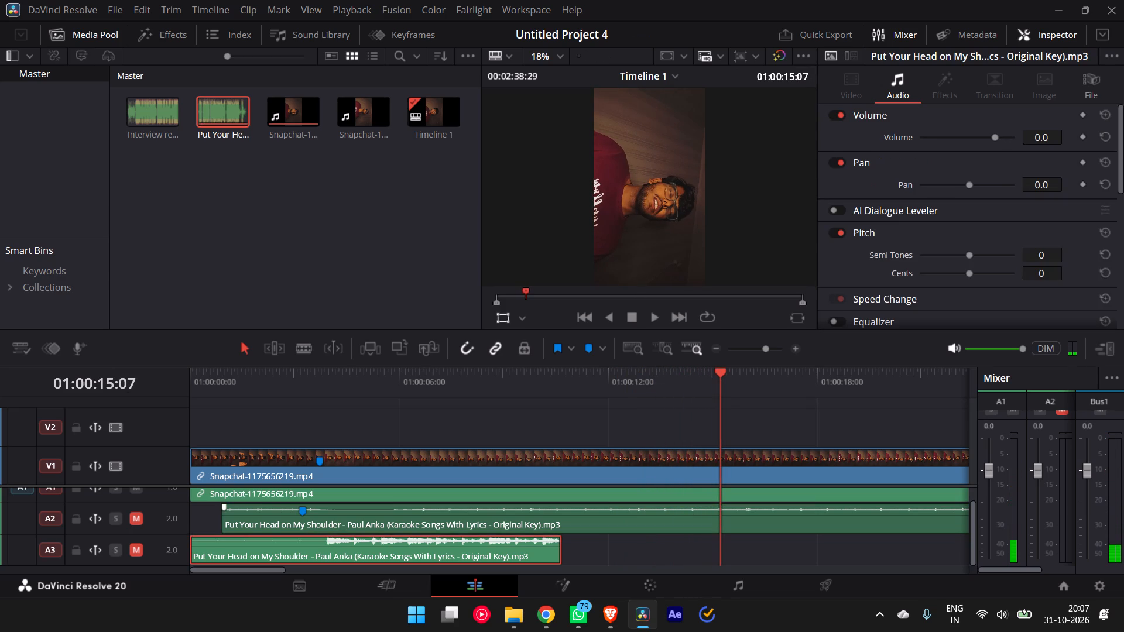
pyautogui.keyDown('ctrl'); pyautogui.click(401, 521); pyautogui.keyUp('ctrl')
pyautogui.press('BackSpace')
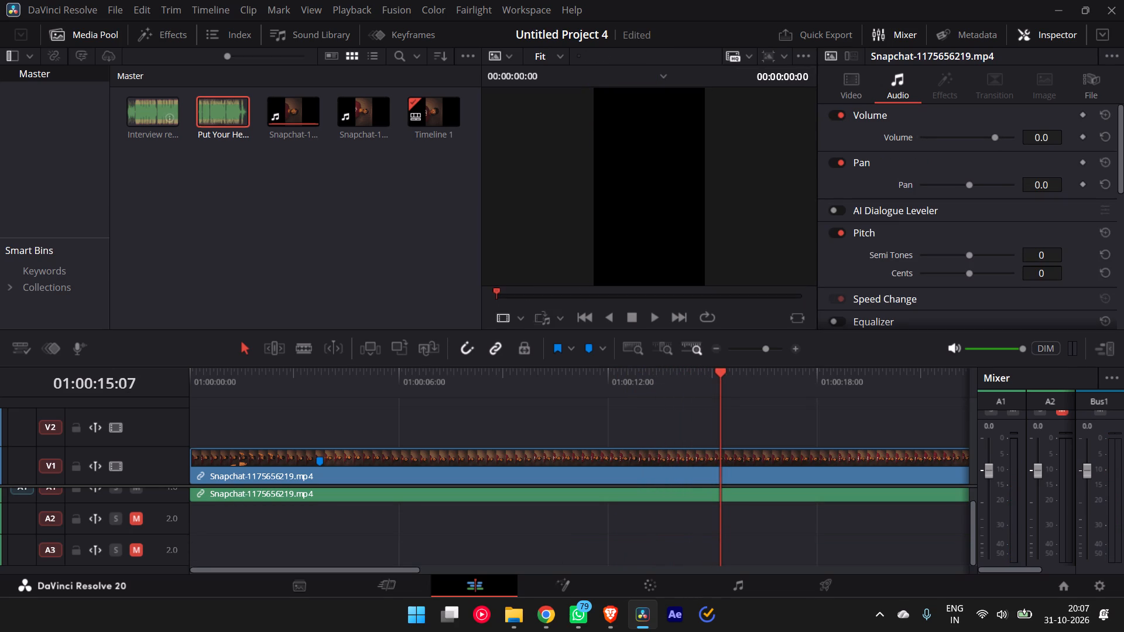
# Place the Put Your Head on My Shoulder karaoke track on audio track A2 at the start of the timeline.
pyautogui.moveTo(215, 120); pyautogui.dragTo(222, 585)
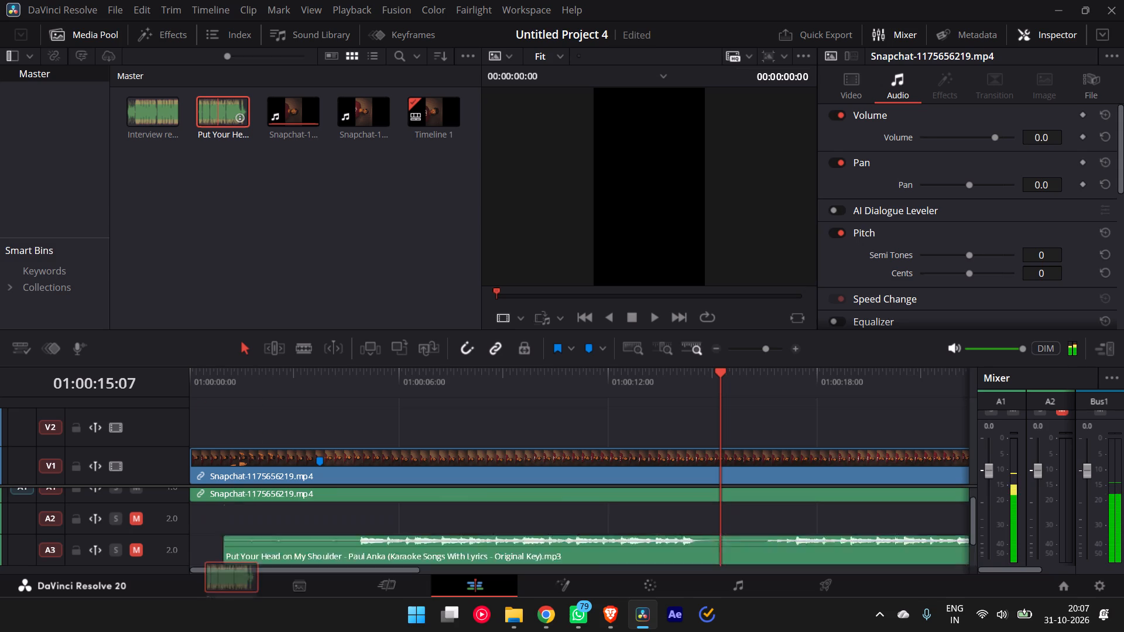
pyautogui.moveTo(222, 585); pyautogui.dragTo(187, 513)
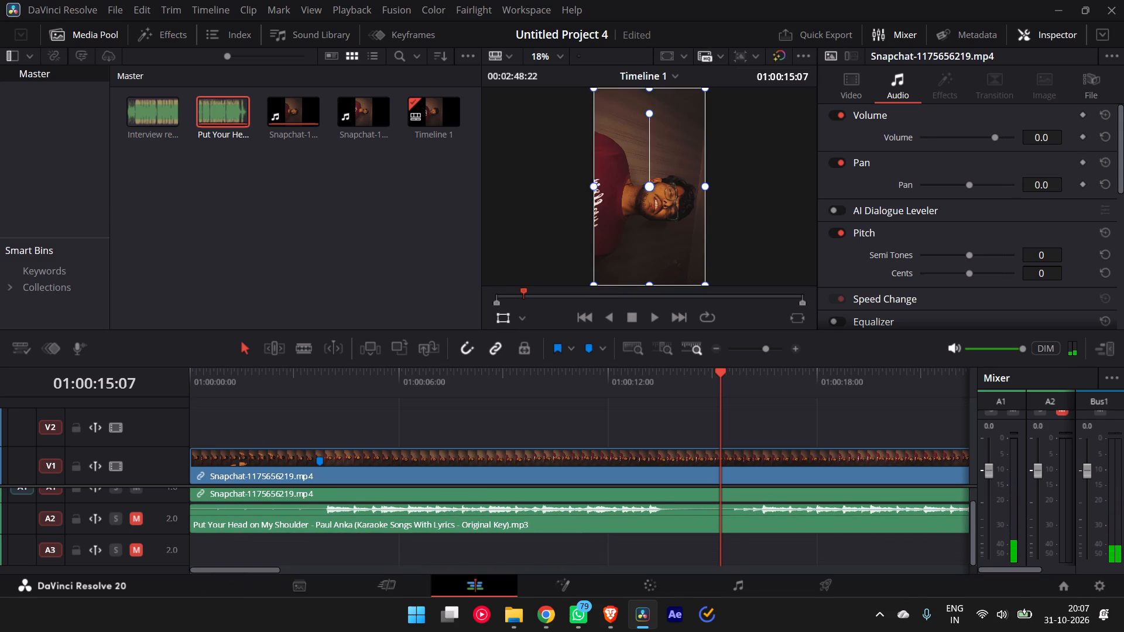
# Mute audio track A1, unmute A2 and listen to the karaoke music from about 01:00:03.
pyautogui.click(301, 378)
pyautogui.press('space')
pyautogui.press('space')
pyautogui.click(135, 493)
pyautogui.click(137, 520)
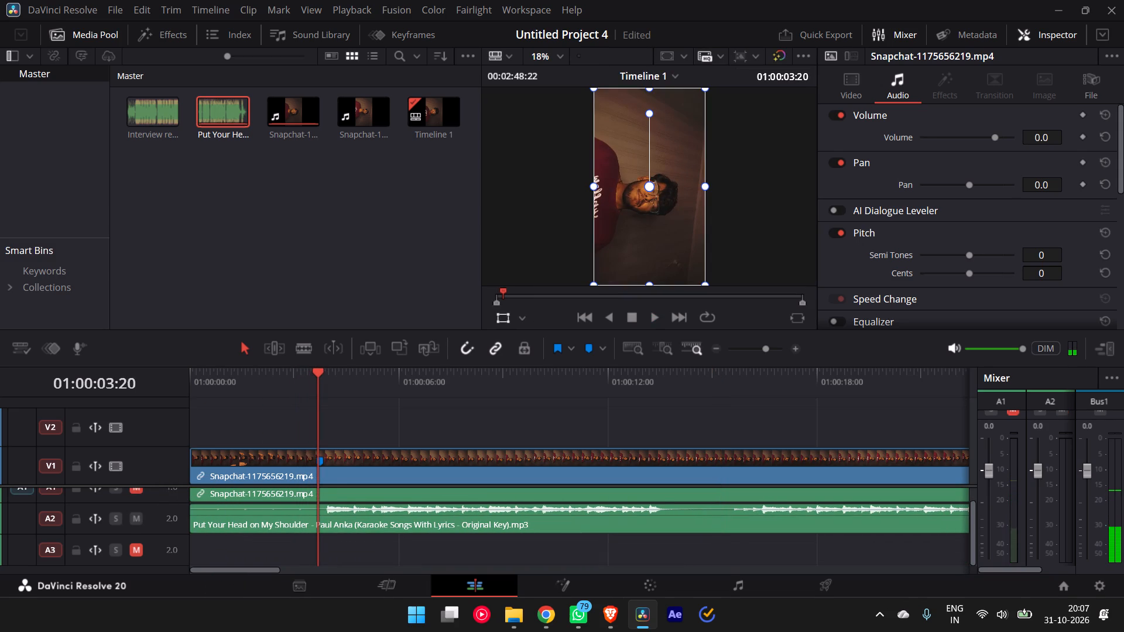
pyautogui.press('space')
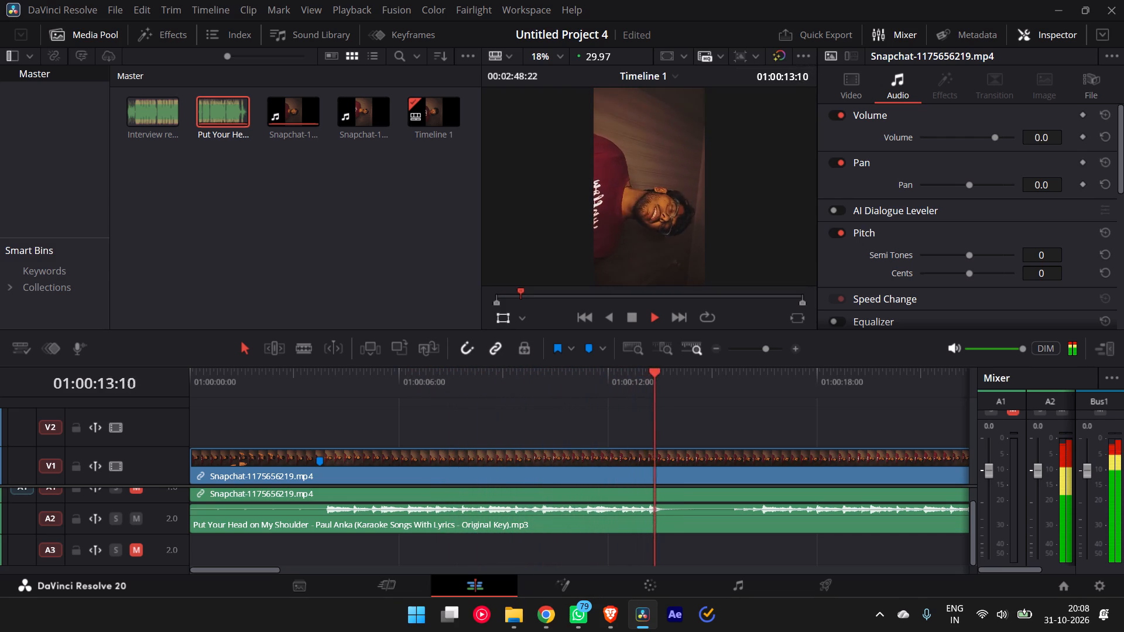
pyautogui.press('space')
# Mute A2, unmute A1 and review the video clip's own audio from the timeline start to Marker 1.
pyautogui.scroll(2, 329, 538)
pyautogui.click(135, 532)
pyautogui.click(134, 500)
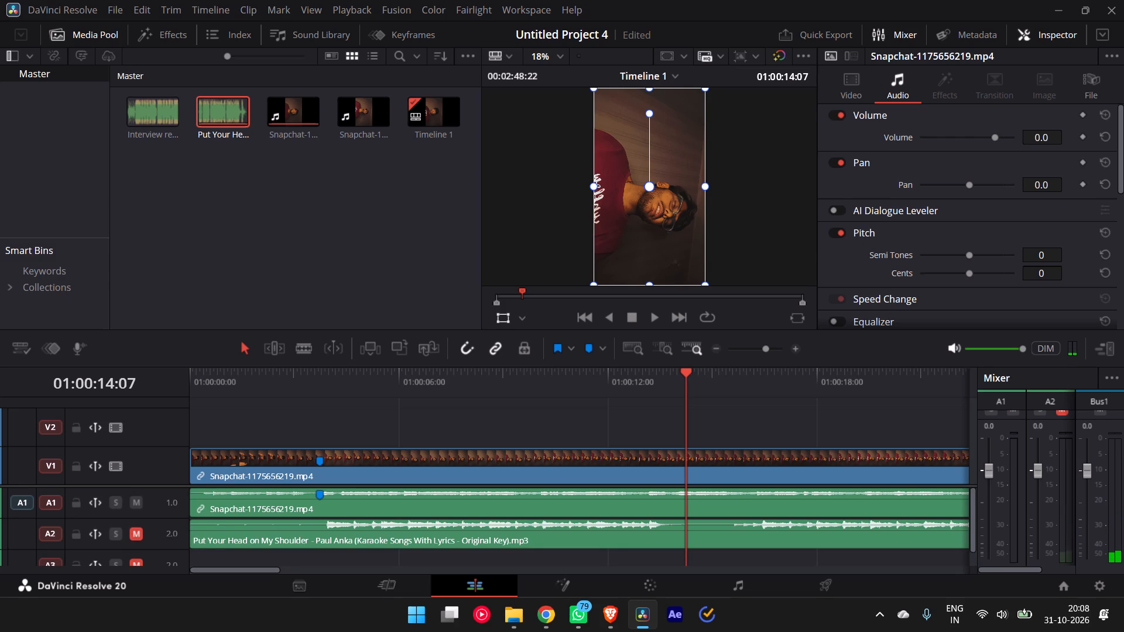
pyautogui.moveTo(210, 370); pyautogui.dragTo(162, 390)
pyautogui.press('space')
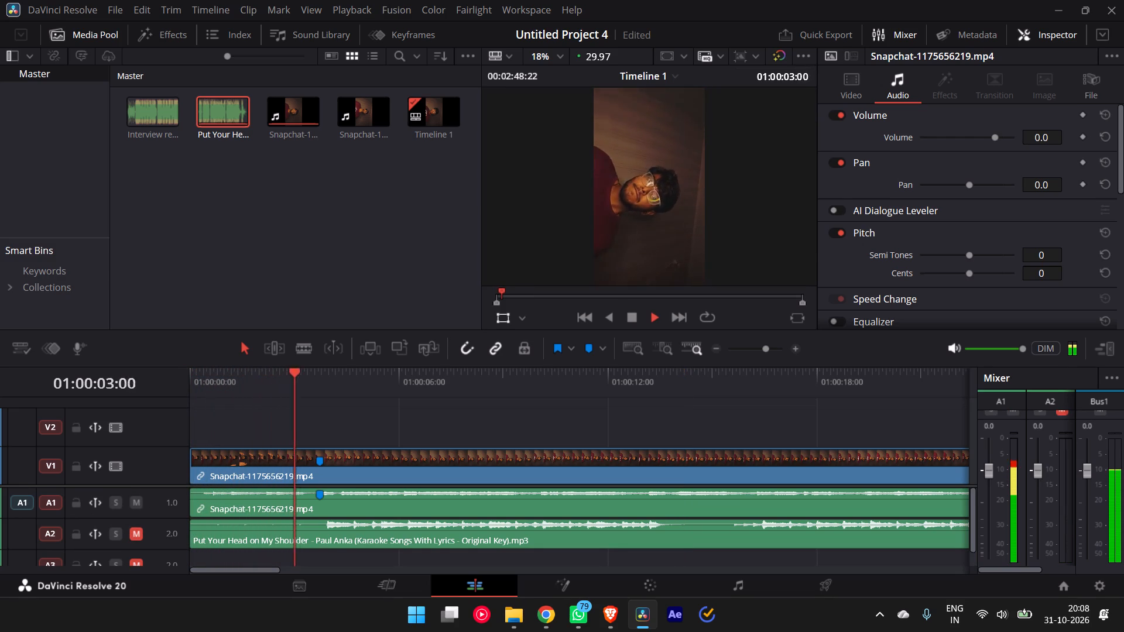
pyautogui.press('space')
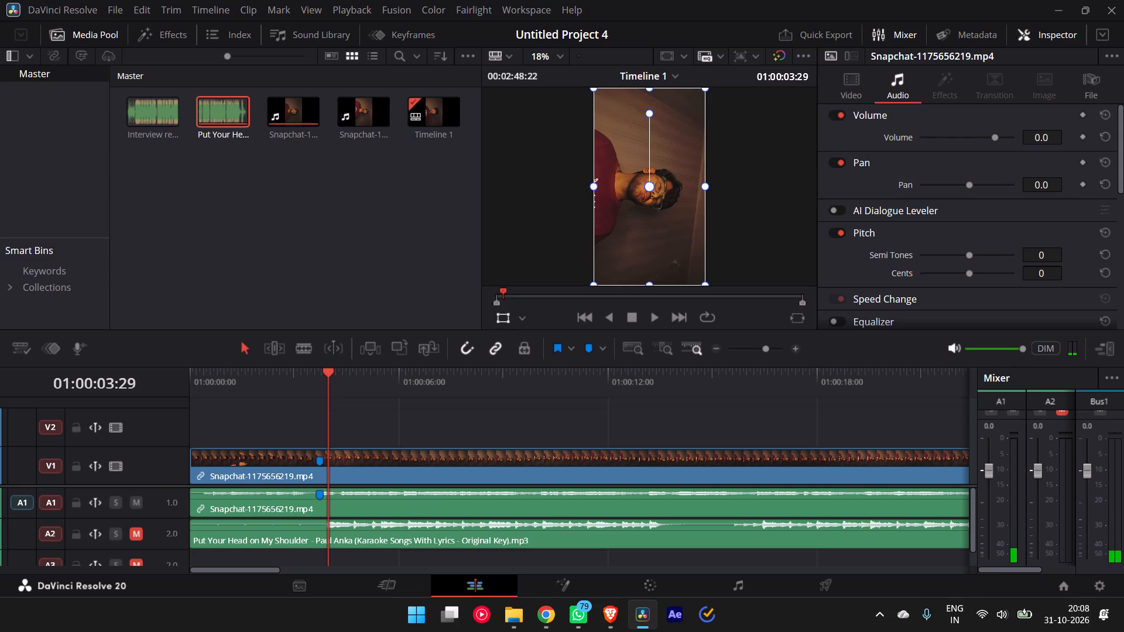
pyautogui.click(194, 389)
pyautogui.moveTo(194, 389); pyautogui.dragTo(323, 410)
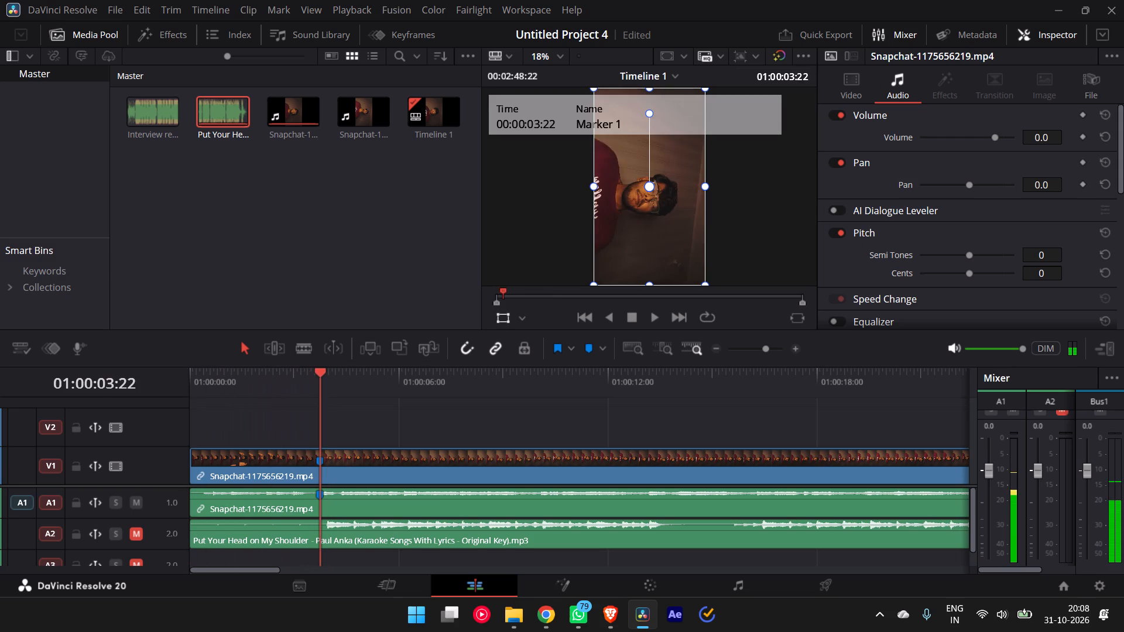
pyautogui.moveTo(323, 410); pyautogui.dragTo(166, 382)
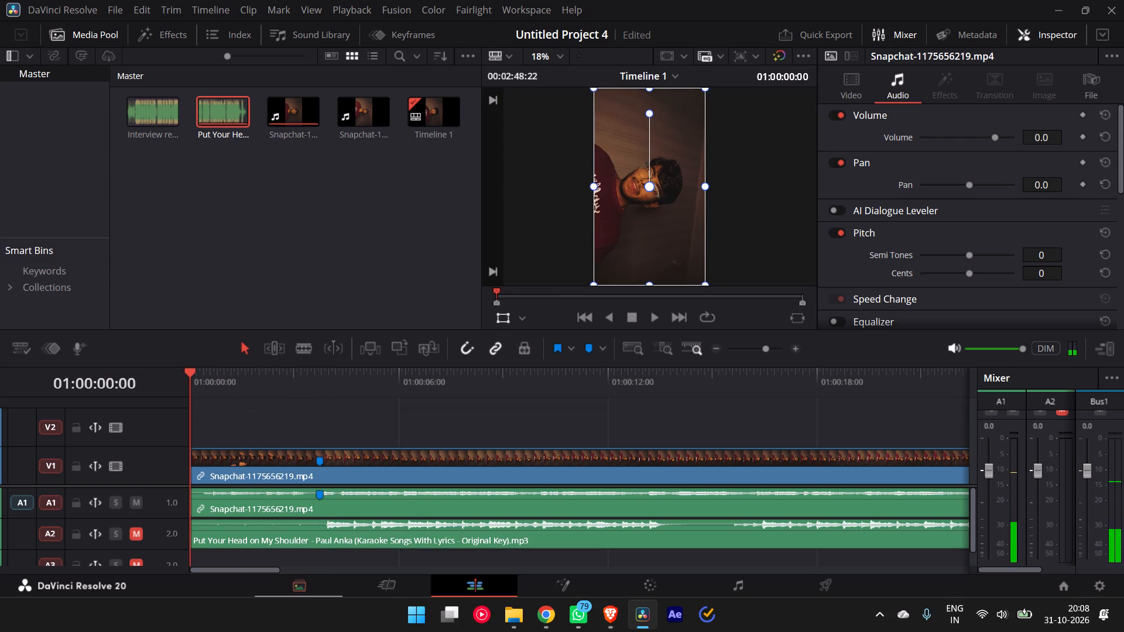
# Mute A1, unmute A2 and replay the karaoke music between about 01:00:08 and 01:00:14.
pyautogui.click(142, 507)
pyautogui.click(133, 534)
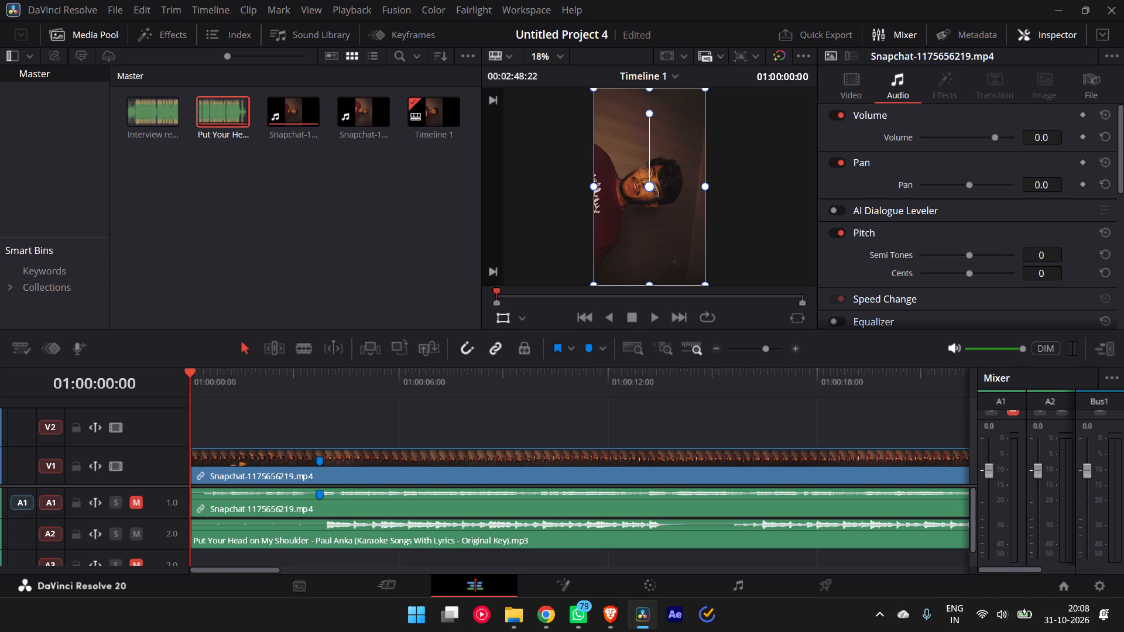
pyautogui.click(485, 382)
pyautogui.press('space')
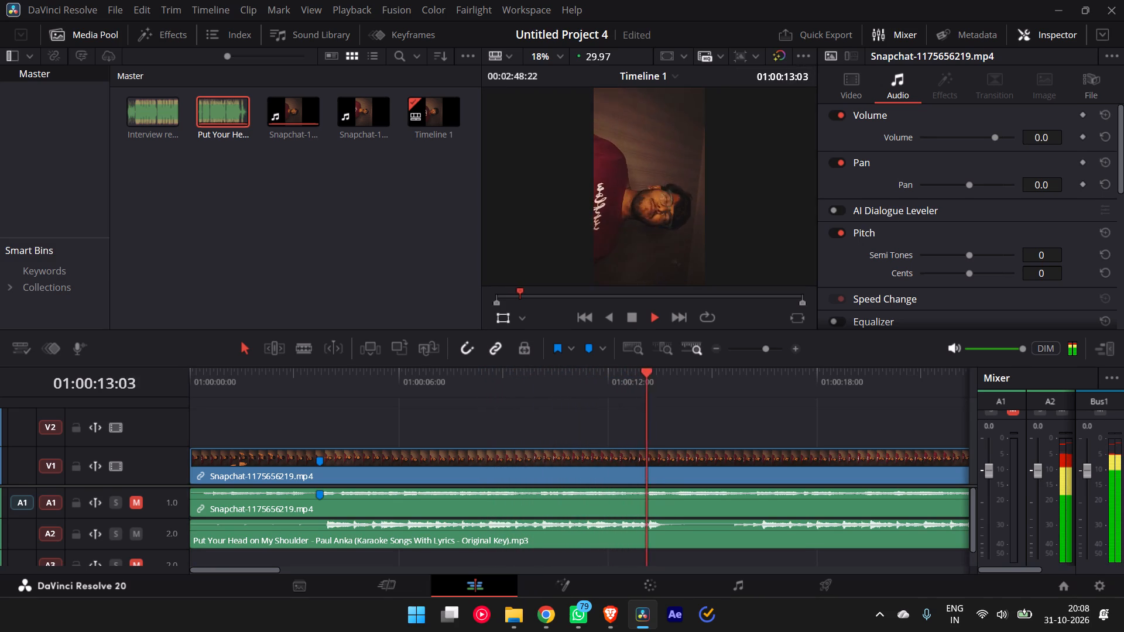
pyautogui.press('space')
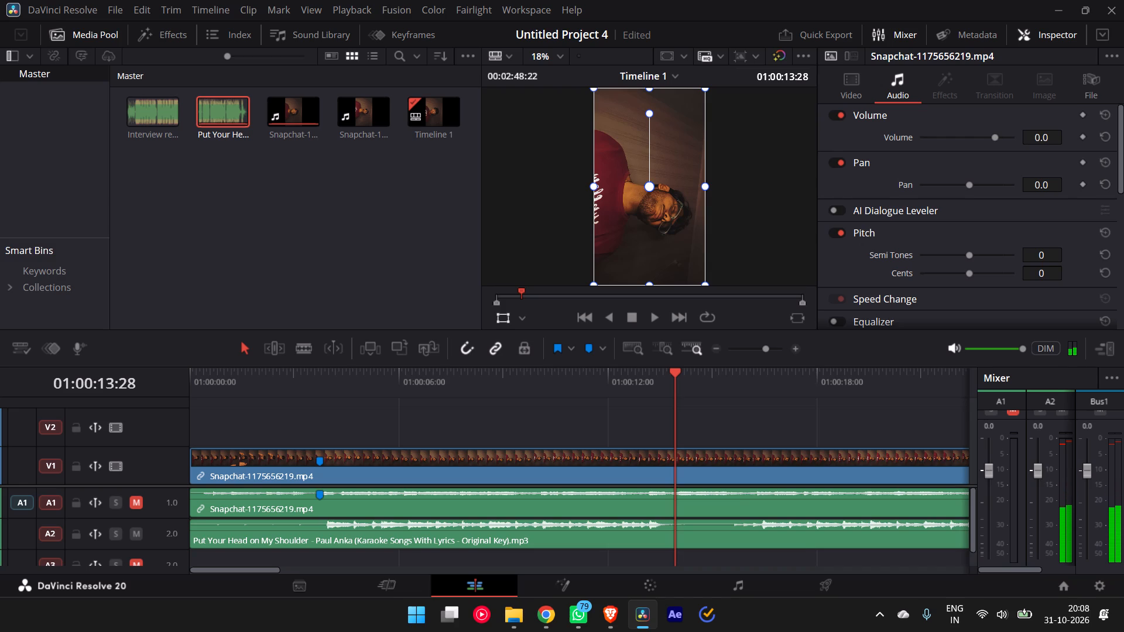
pyautogui.click(639, 382)
pyautogui.press('space')
pyautogui.press('space')
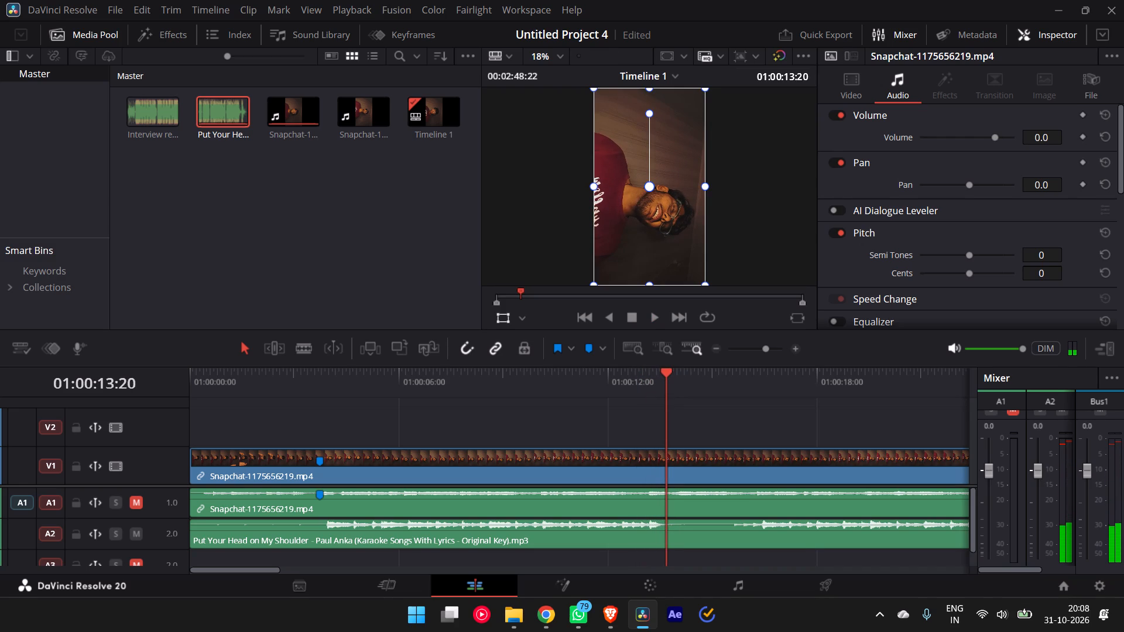
pyautogui.moveTo(659, 375); pyautogui.dragTo(530, 375)
pyautogui.press('space')
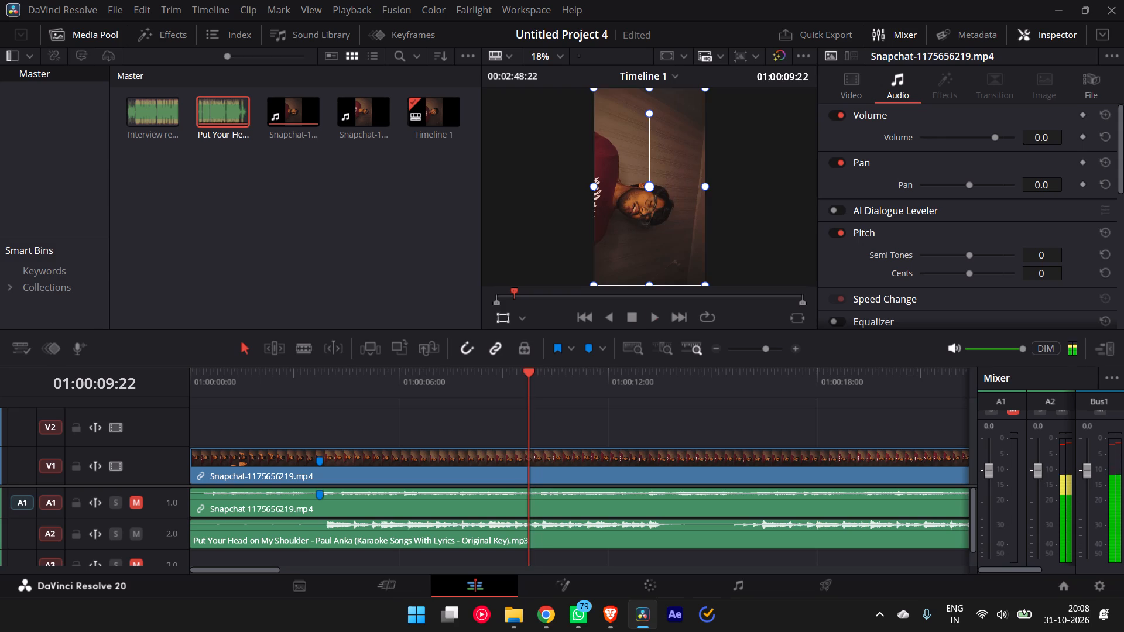
pyautogui.click(530, 375)
pyautogui.click(488, 371)
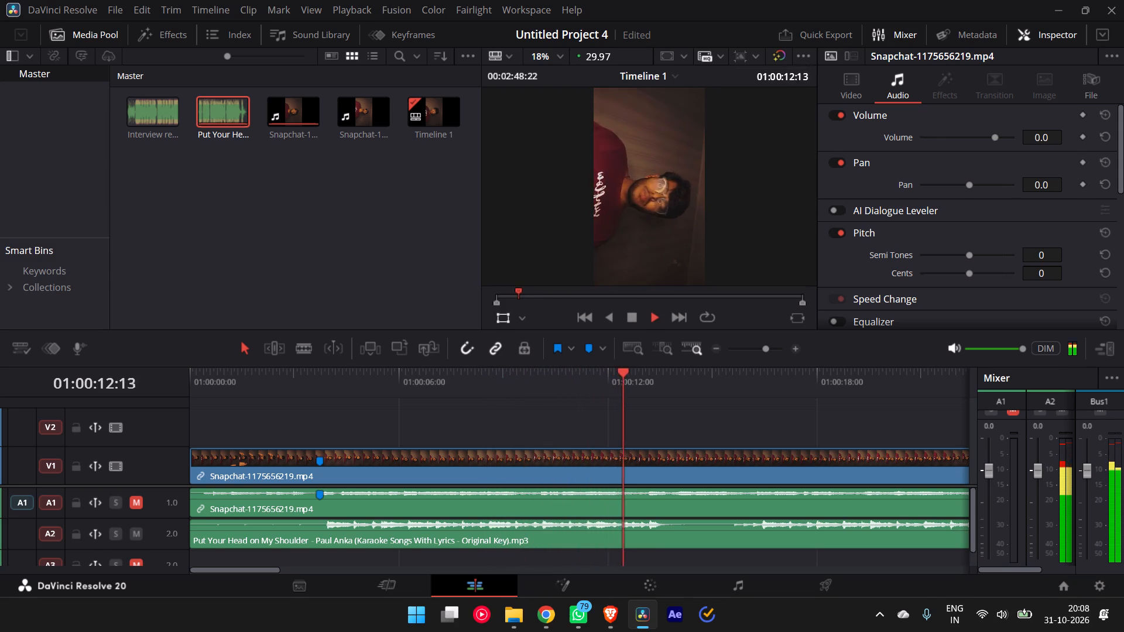
pyautogui.press('space')
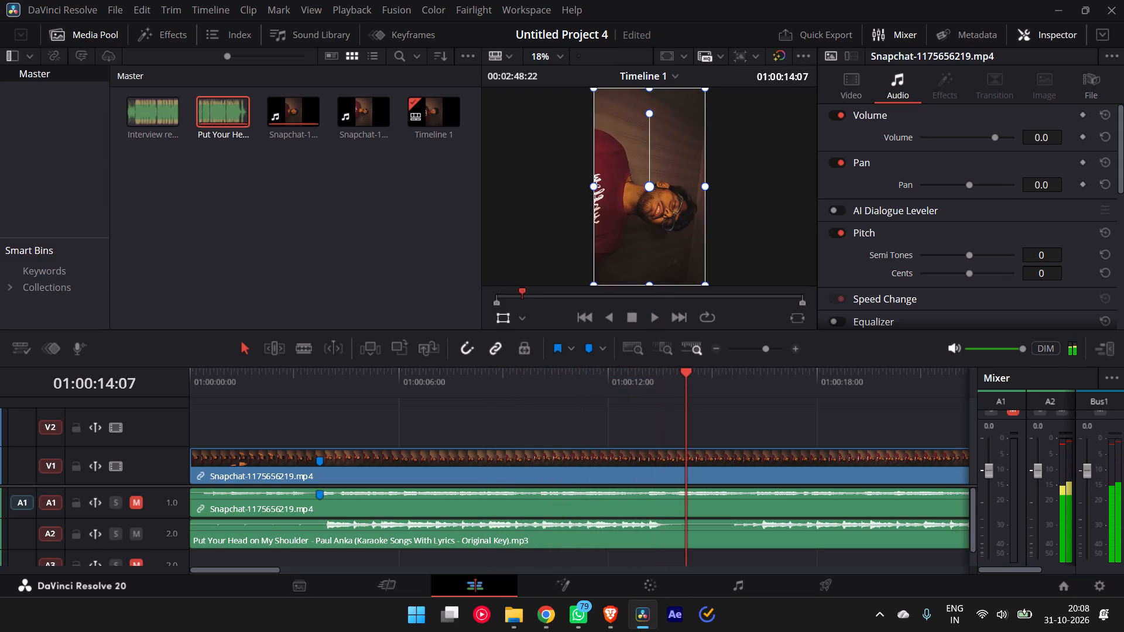
# Mute A2, unmute A1 and play the video clip's own audio from the timeline start.
pyautogui.click(133, 540)
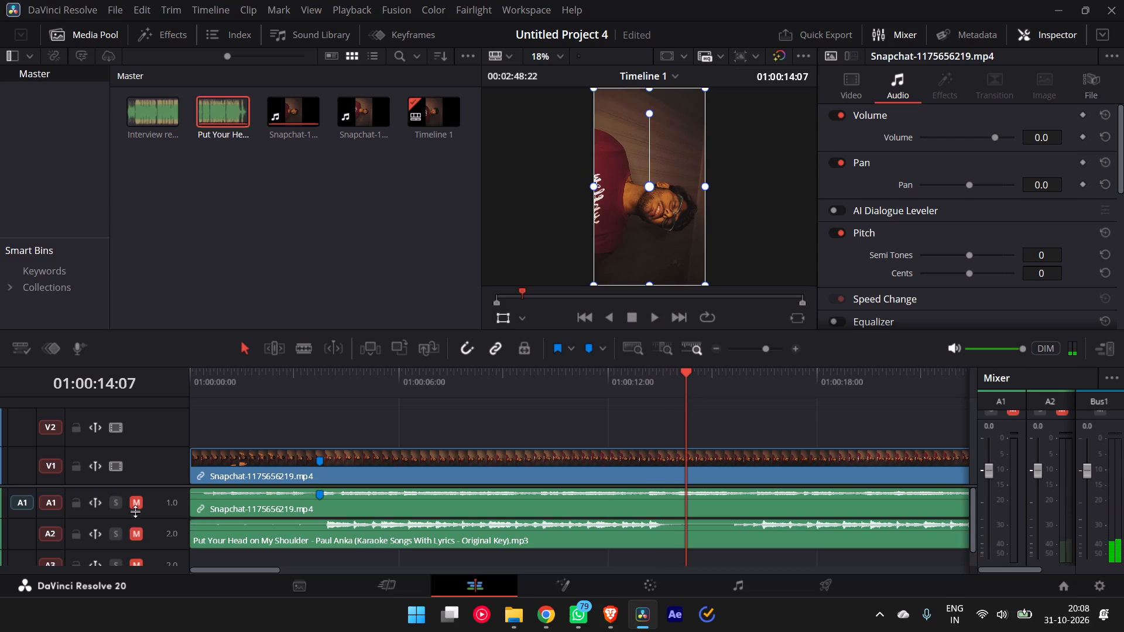
pyautogui.click(138, 500)
pyautogui.click(194, 379)
pyautogui.press('space')
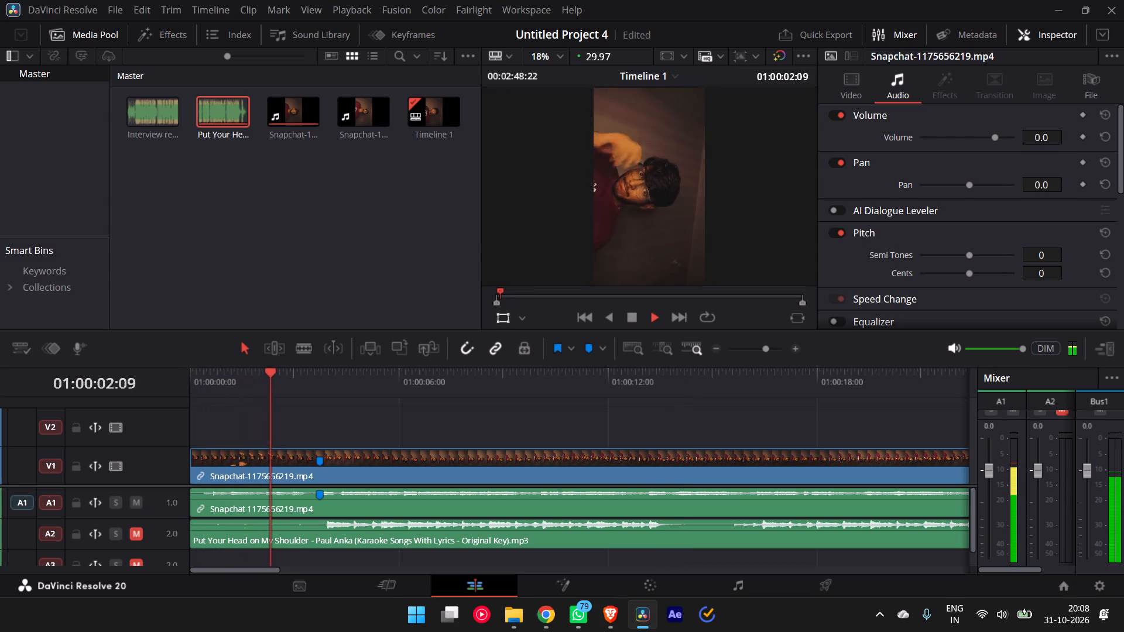
pyautogui.press('space')
pyautogui.click(194, 379)
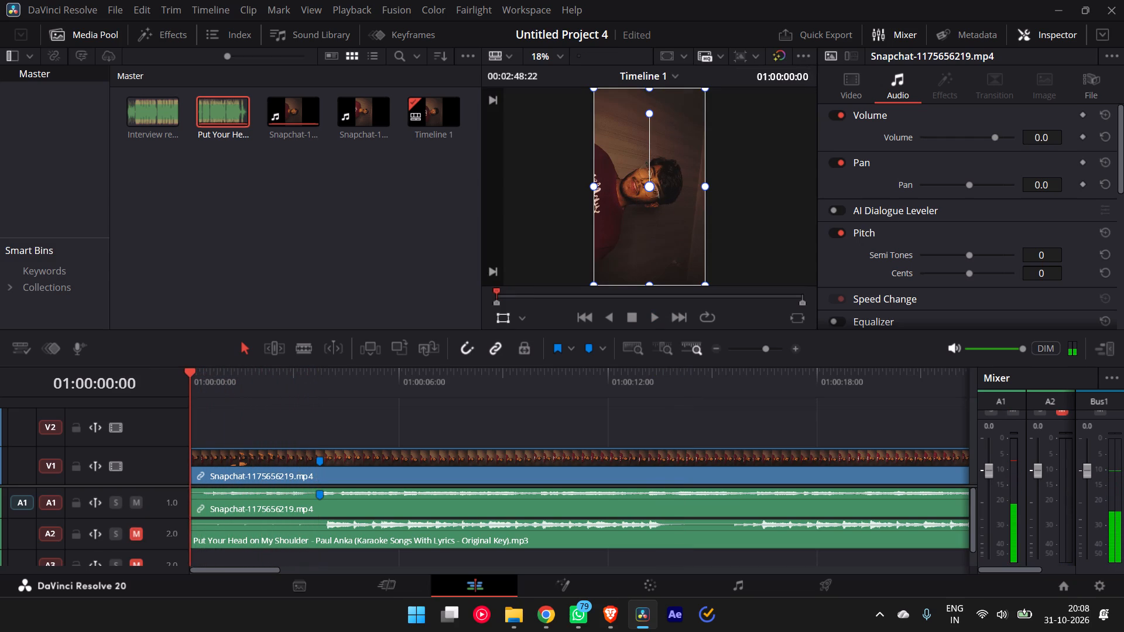
# Increase the height of audio track A1 to enlarge the video clip's waveform.
pyautogui.scroll(1, 201, 500)
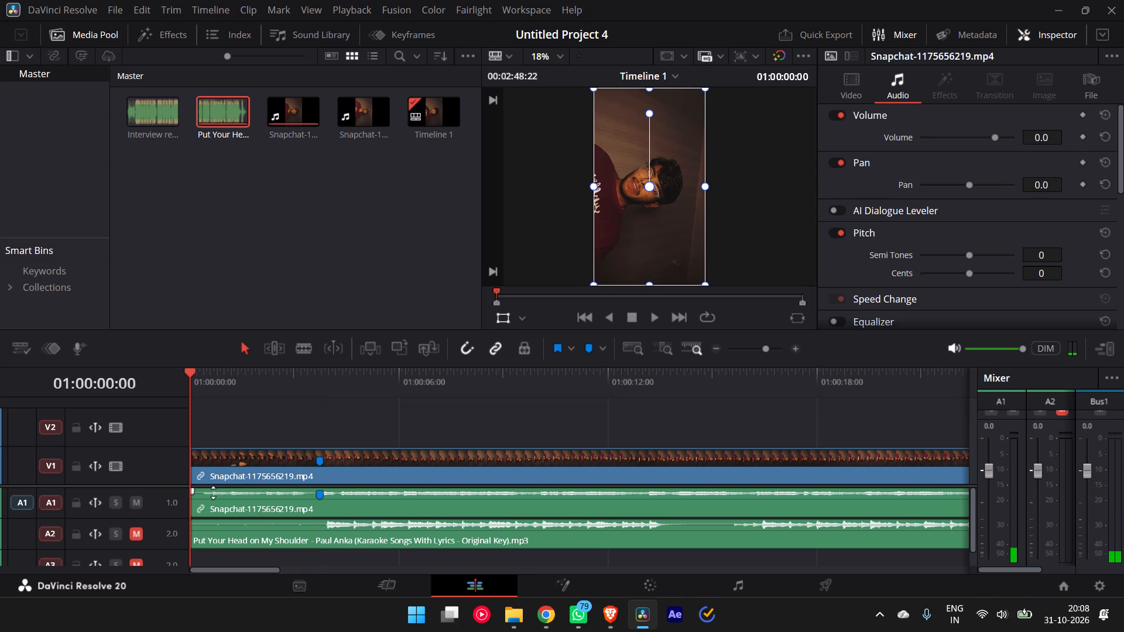
pyautogui.click(214, 492)
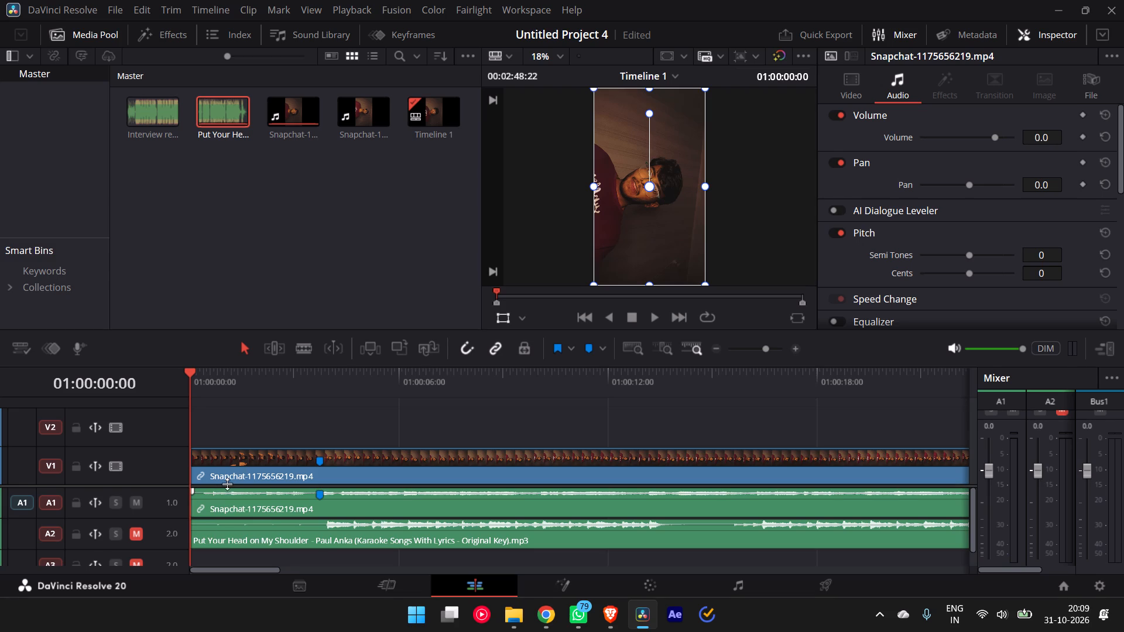
pyautogui.moveTo(162, 516); pyautogui.dragTo(162, 548)
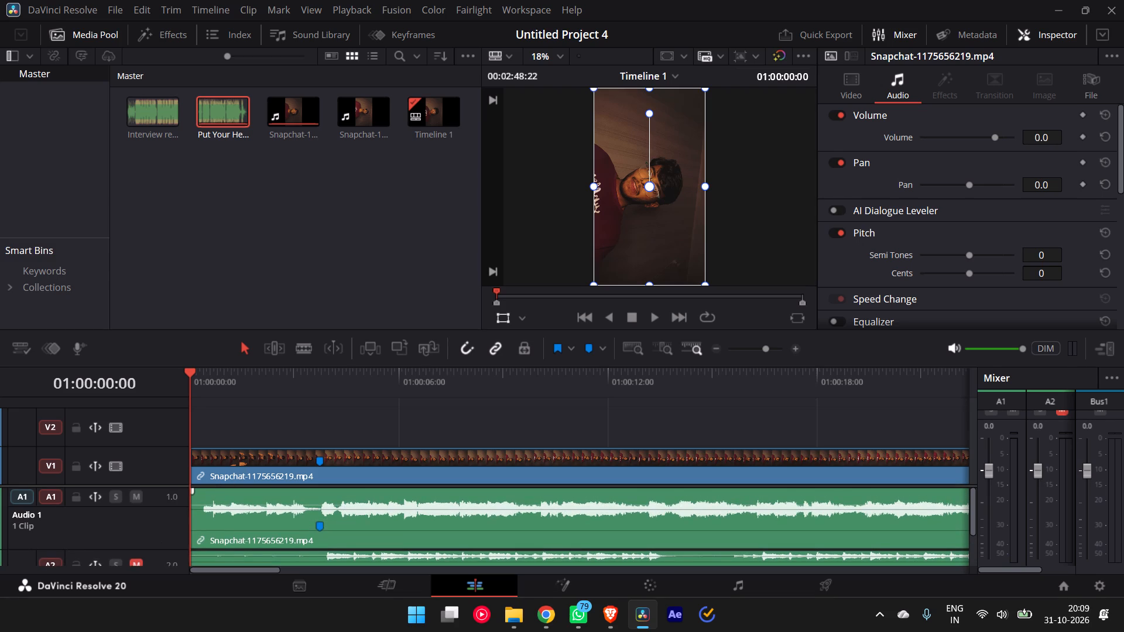
# Raise the volume of the Snapchat video clip's audio on A1 to about 2.6 dB.
pyautogui.click(286, 503)
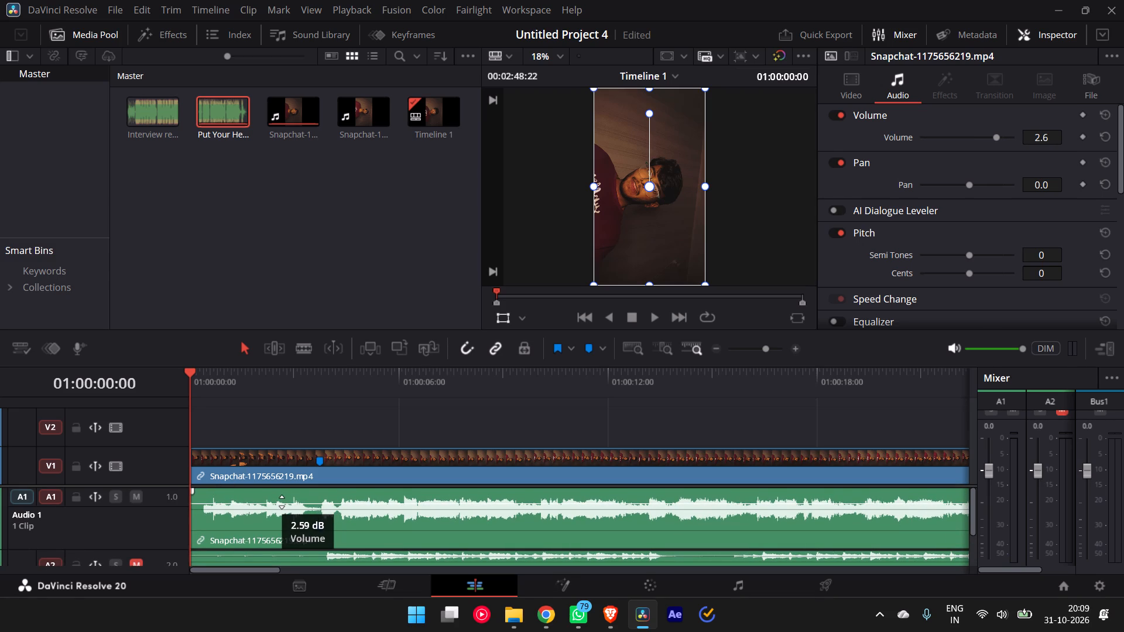
# Replay the opening of the video clip's own audio several times, up to the marker near 01:00:03:20.
pyautogui.press('space')
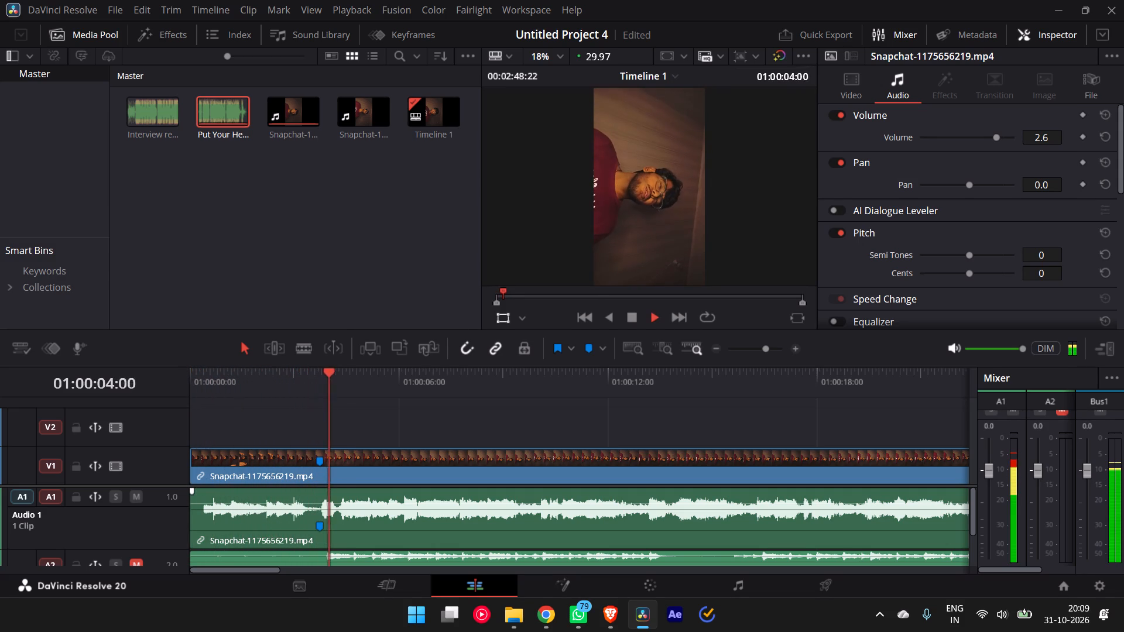
pyautogui.press('space')
pyautogui.click(200, 377)
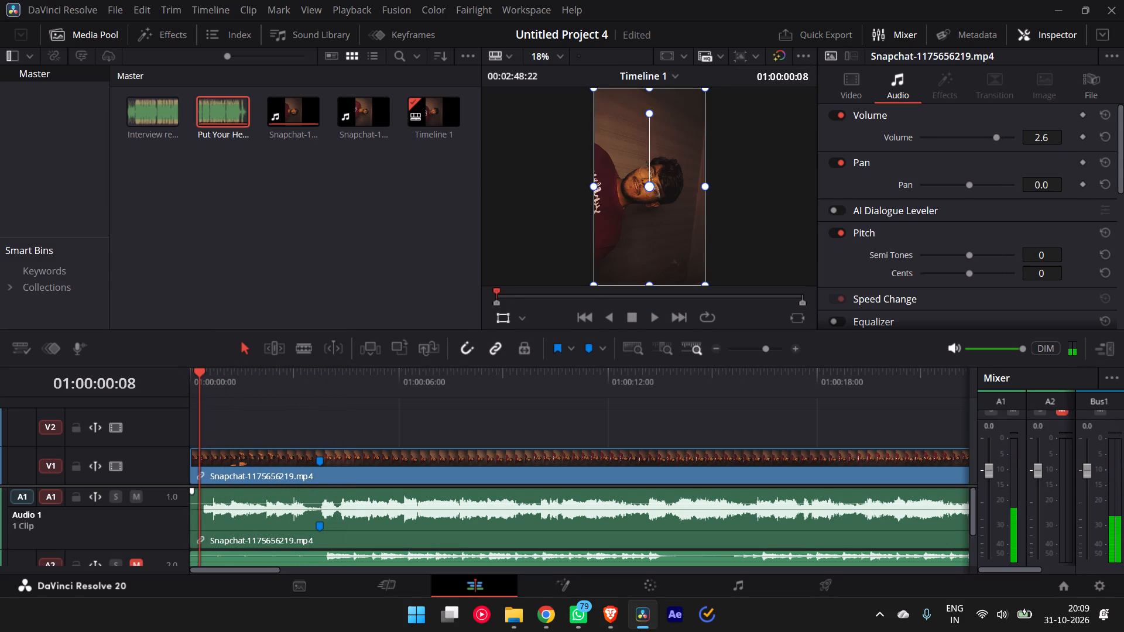
pyautogui.press('space')
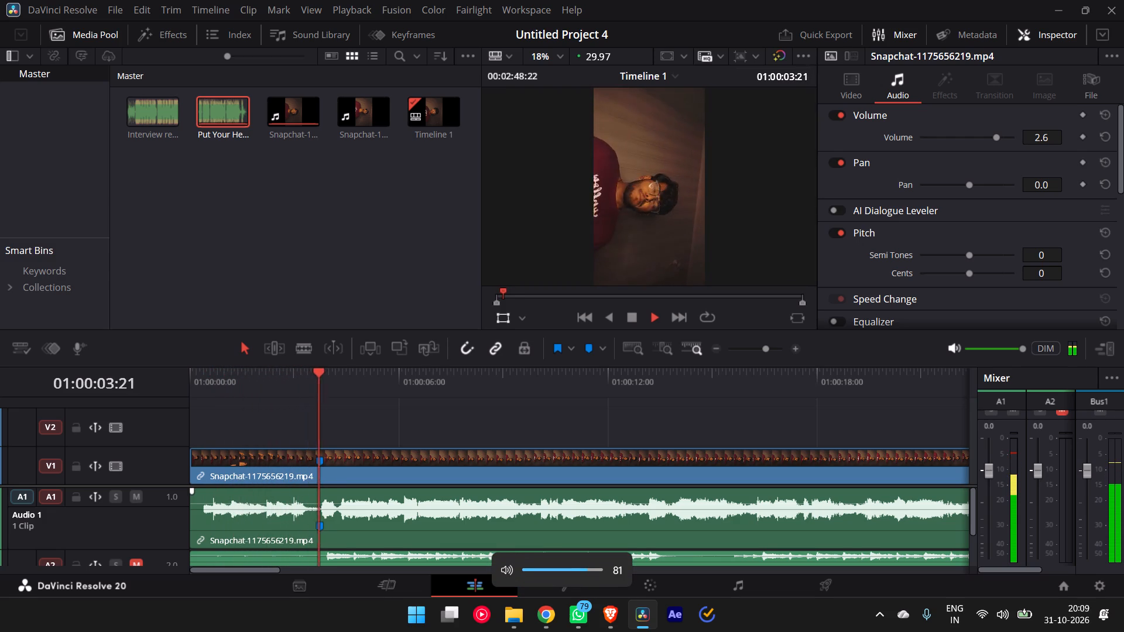
pyautogui.press('space')
pyautogui.click(205, 375)
pyautogui.press('space')
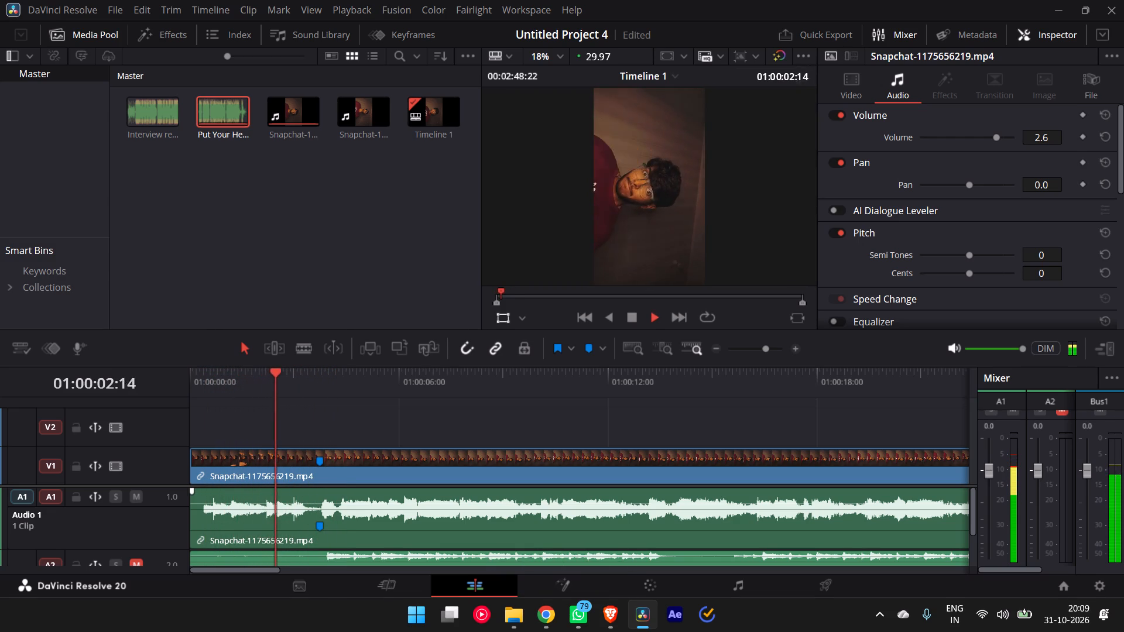
pyautogui.click(205, 375)
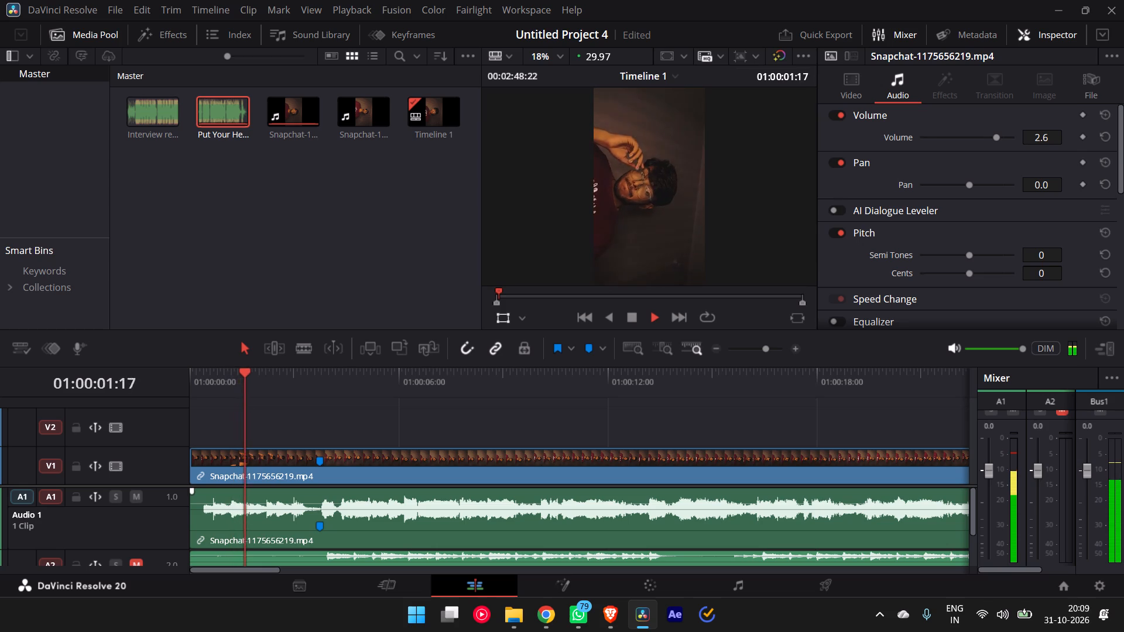
pyautogui.click(202, 373)
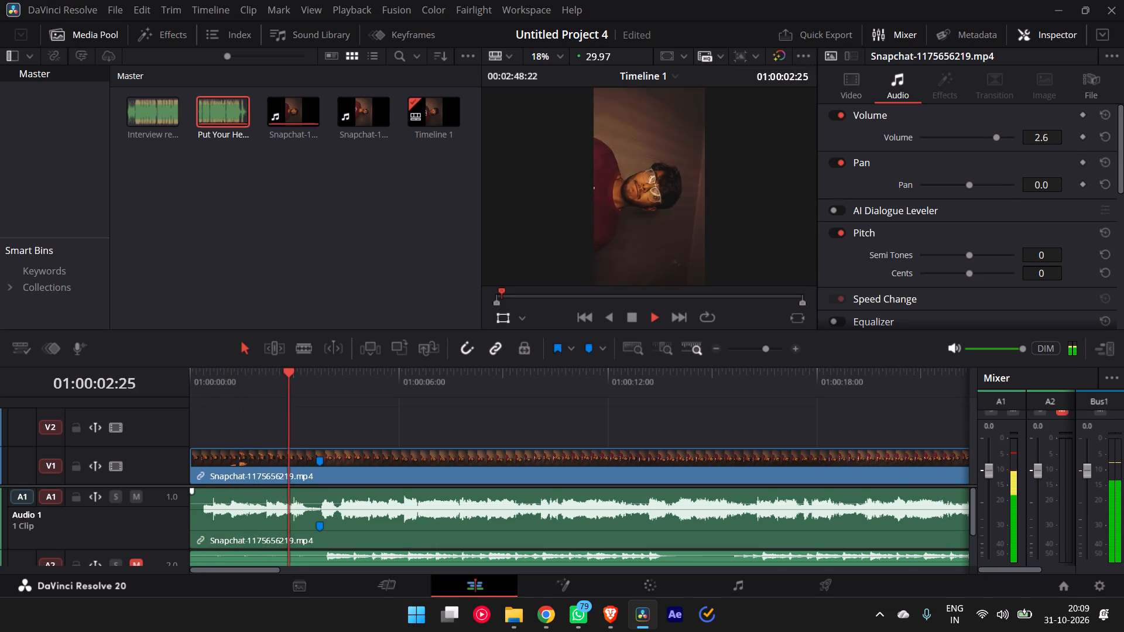
pyautogui.press('space')
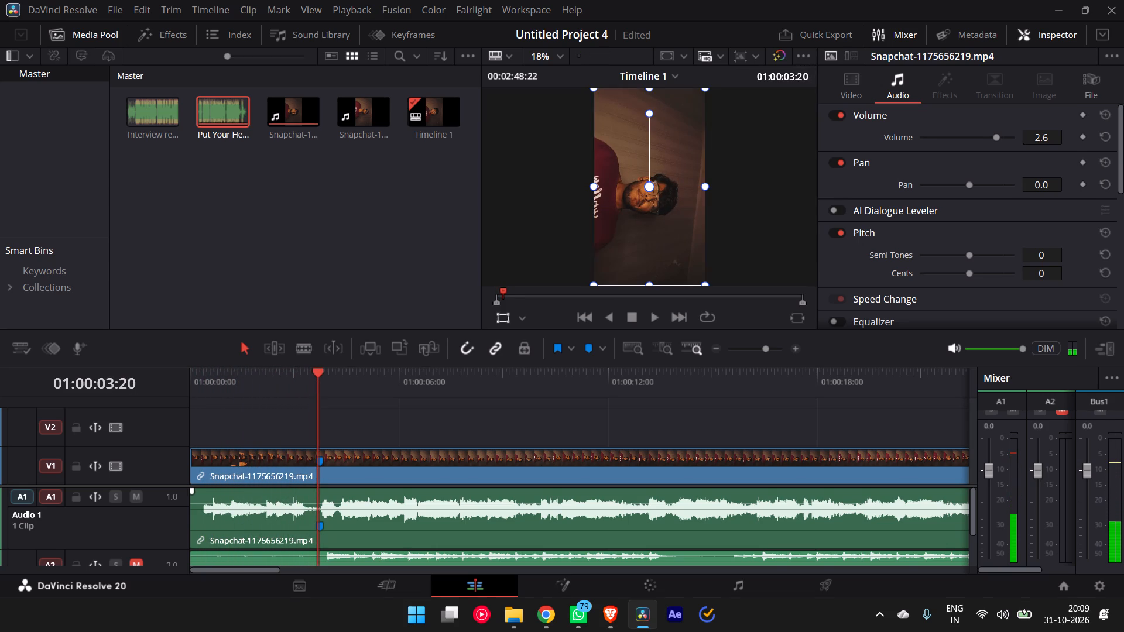
# Mute A1, unmute A2 and reduce the height of track A1 so the karaoke track's waveform shows.
pyautogui.scroll(-3, 412, 465)
pyautogui.click(134, 497)
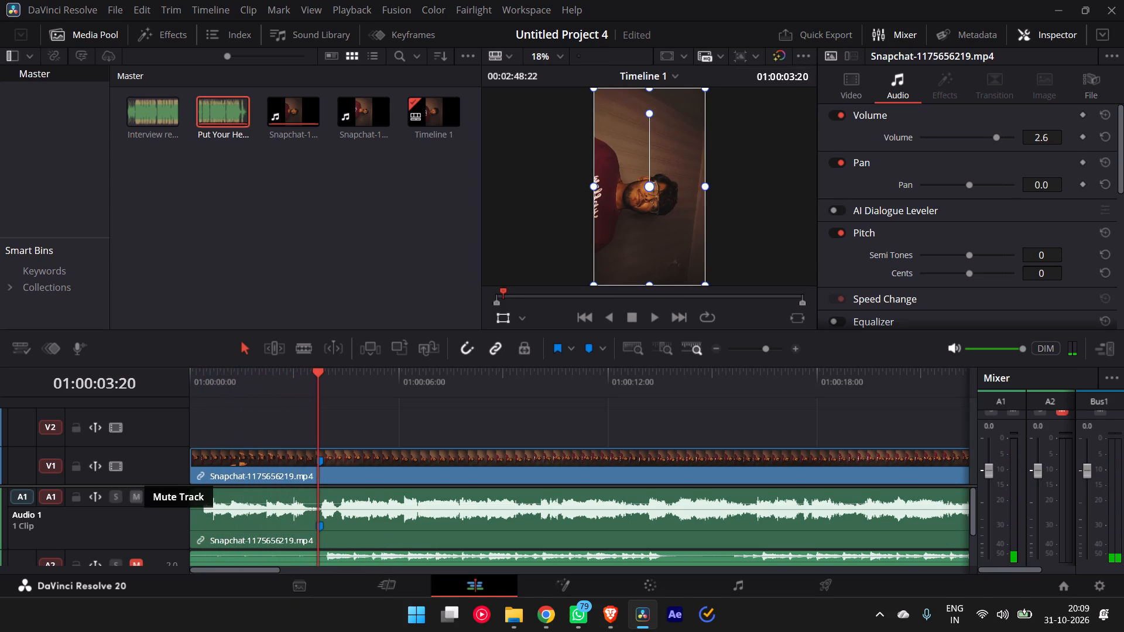
pyautogui.click(138, 558)
pyautogui.scroll(-1, 318, 420)
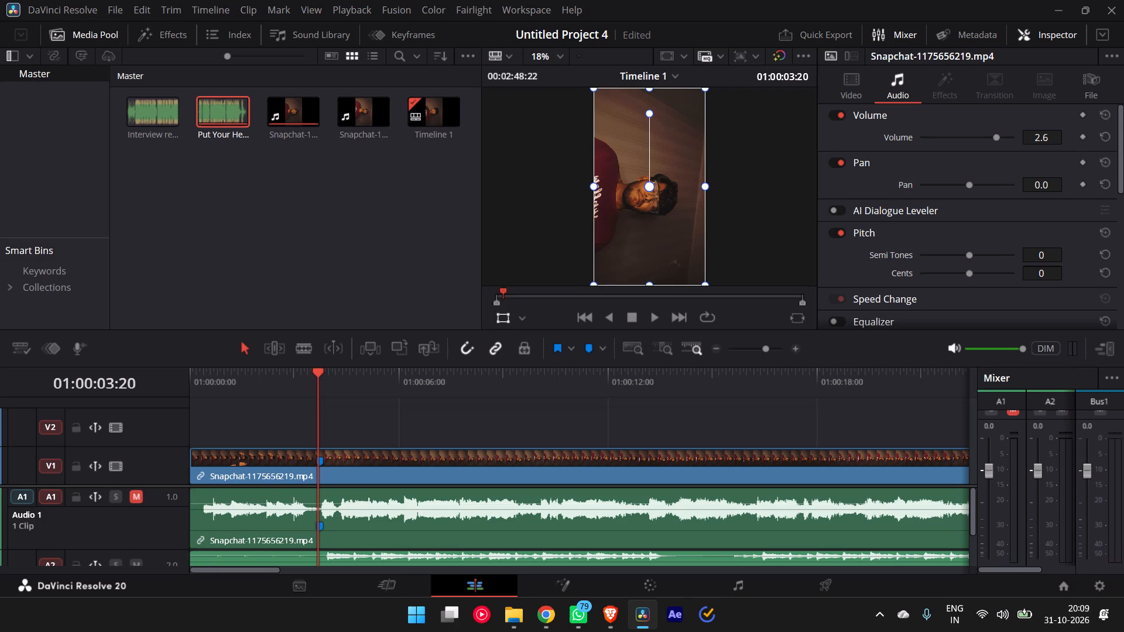
pyautogui.moveTo(172, 549); pyautogui.dragTo(174, 521)
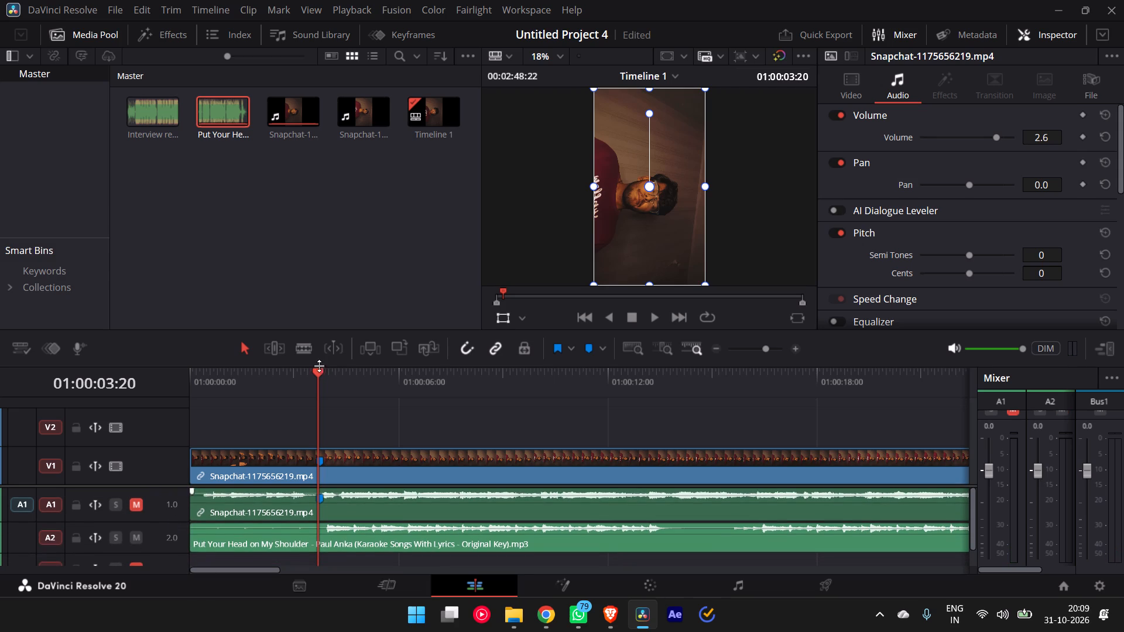
# Play the karaoke music from 01:00:03:20 to past 01:00:13 and replay the passage from about 01:00:10:23.
pyautogui.press('space')
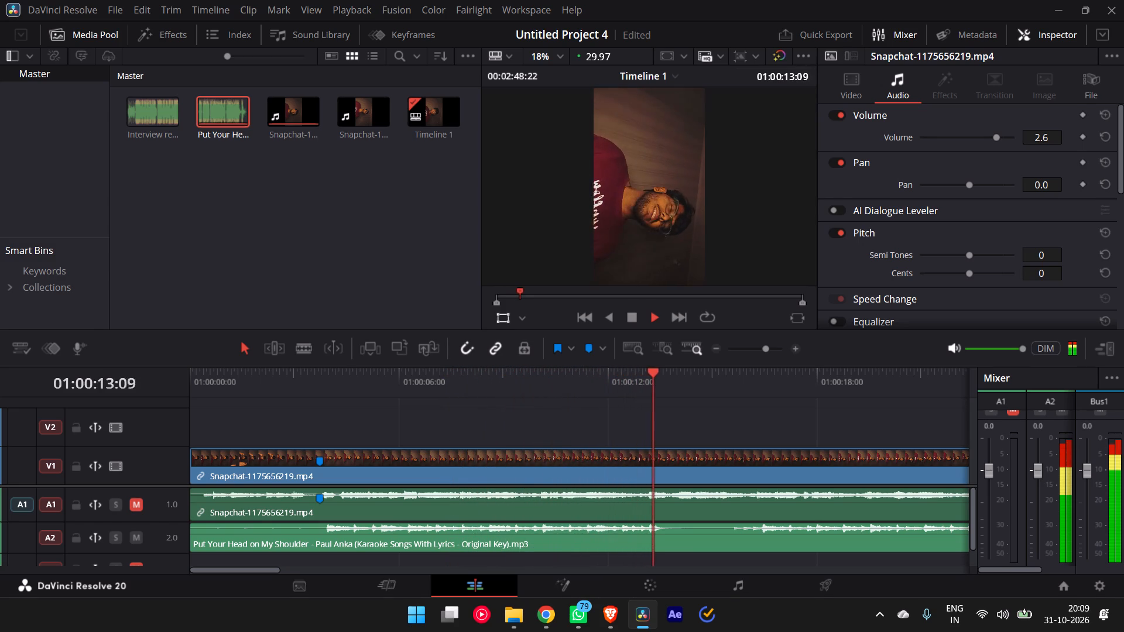
pyautogui.click(565, 375)
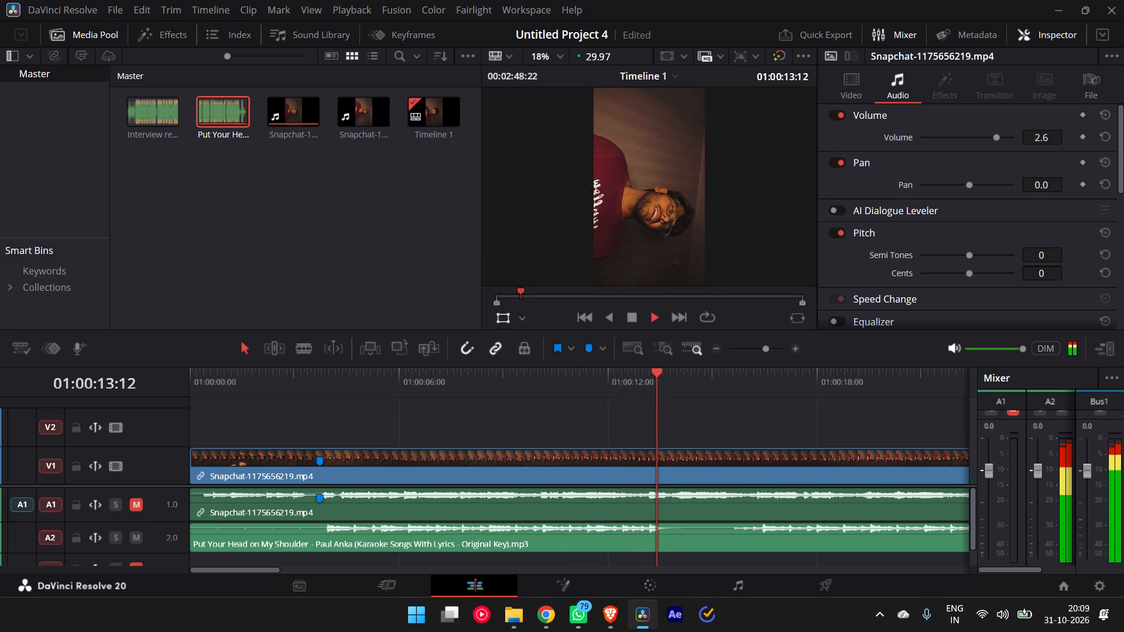
pyautogui.click(565, 375)
pyautogui.click(565, 375)
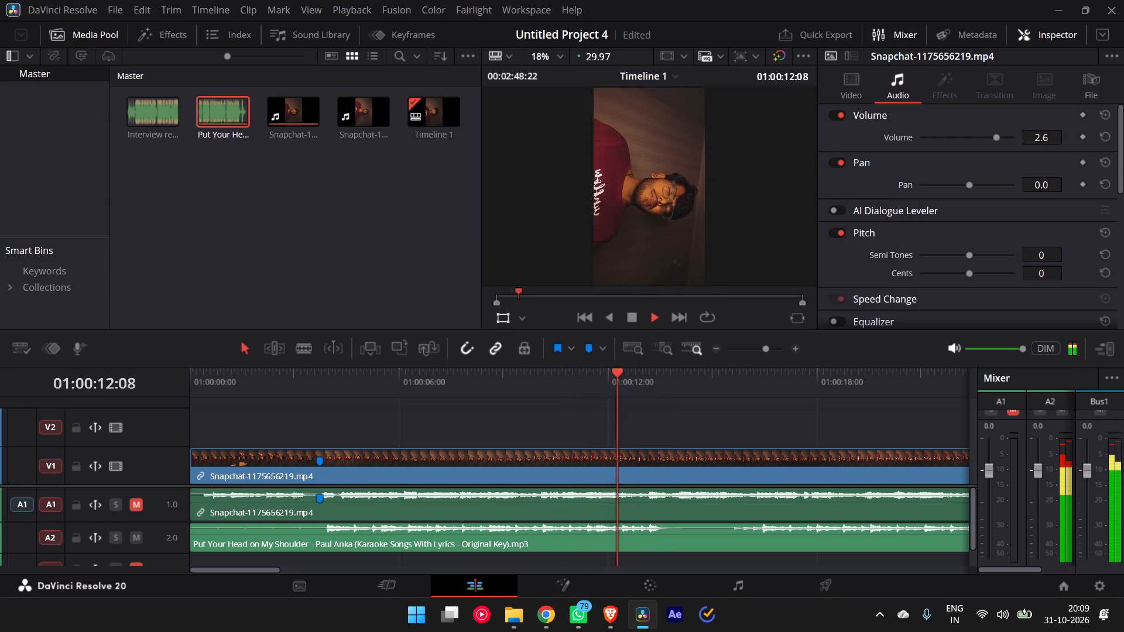
pyautogui.press('space')
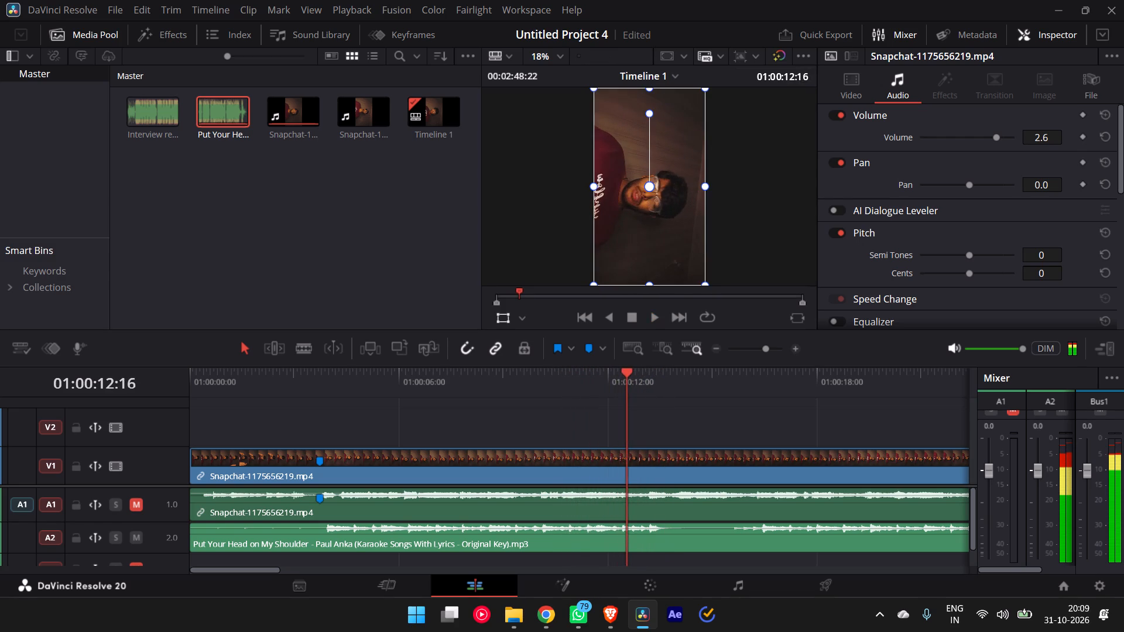
# Split the karaoke clip on A2 at 01:00:10:23 and delete the part before the cut.
pyautogui.click(565, 375)
pyautogui.press('b')
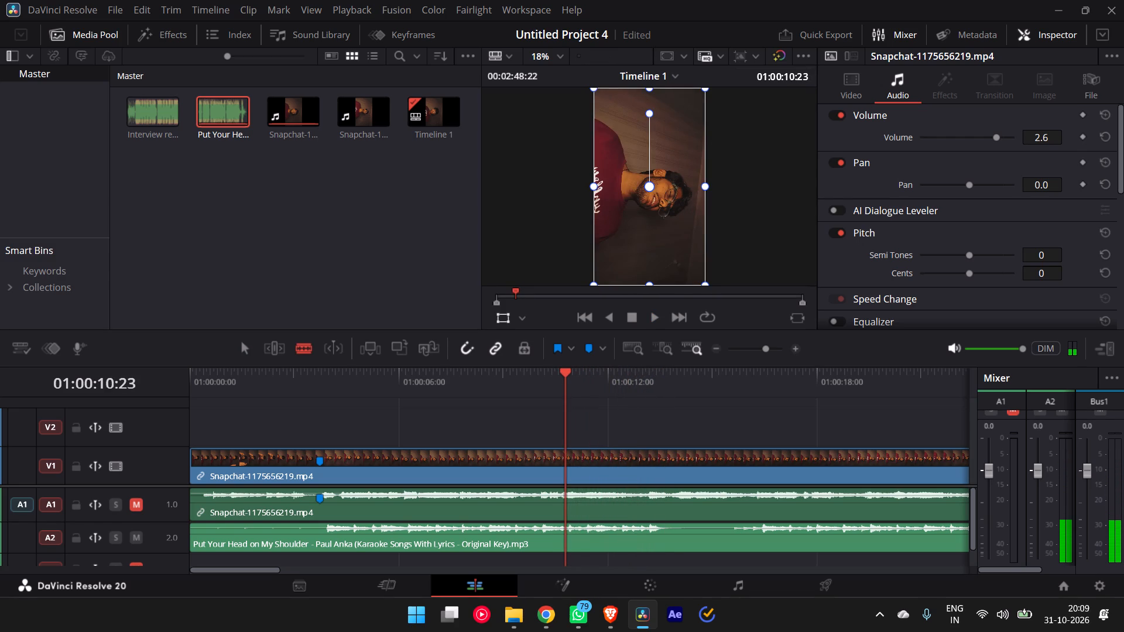
pyautogui.click(564, 533)
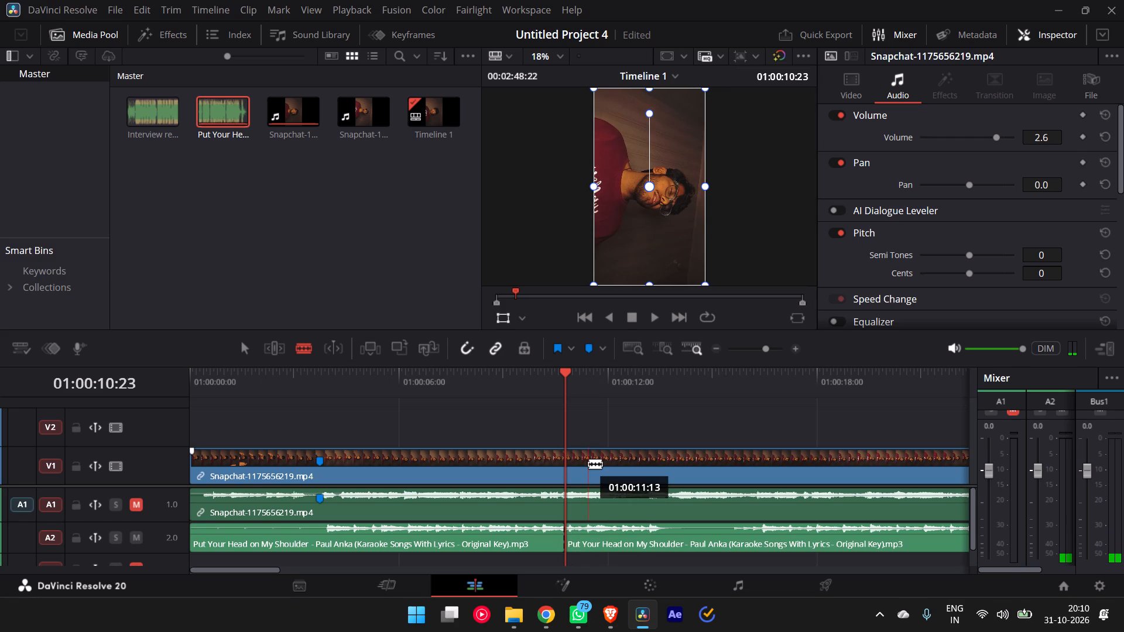
pyautogui.press('a')
pyautogui.click(511, 528)
pyautogui.click(506, 545)
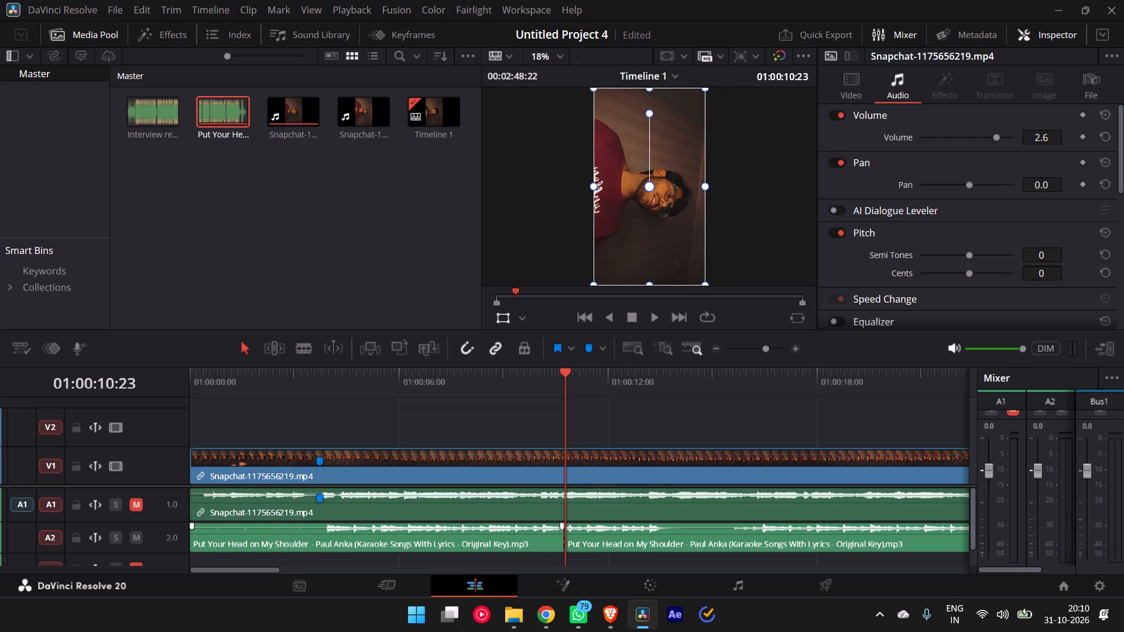
pyautogui.press('BackSpace')
# Move the remaining karaoke clip on A2 back by 10:23 to the start of the timeline.
pyautogui.click(578, 545)
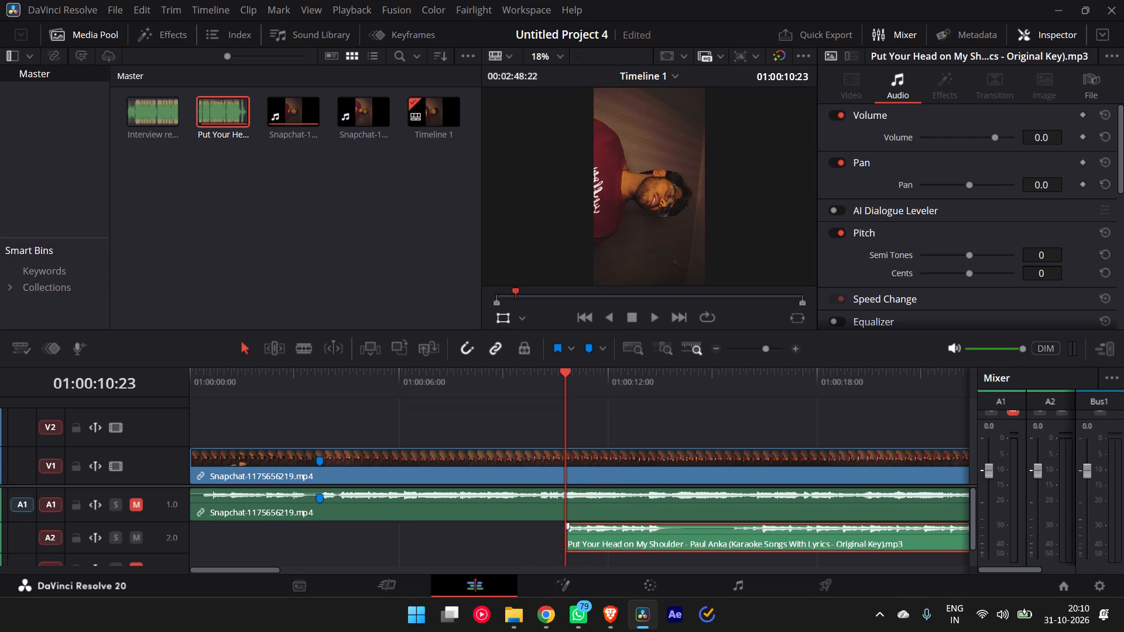
pyautogui.moveTo(590, 544); pyautogui.dragTo(208, 524)
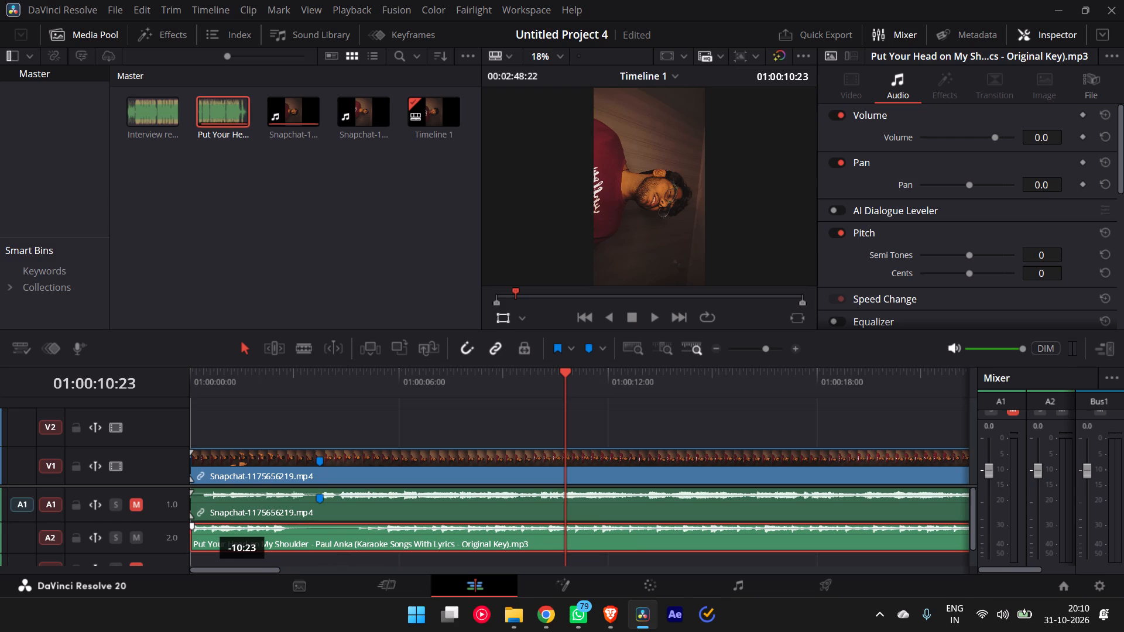
# Unmute A1, mute A2 and play the video clip's own audio from the timeline start to about 01:00:04:18.
pyautogui.moveTo(232, 376); pyautogui.dragTo(160, 388)
pyautogui.click(130, 503)
pyautogui.click(132, 537)
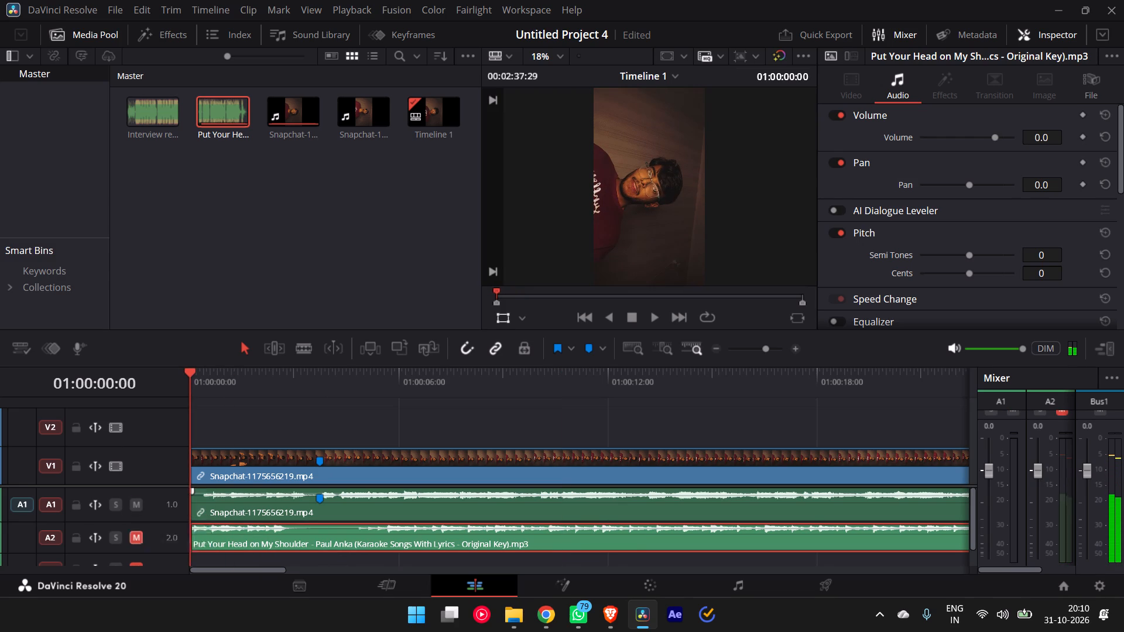
pyautogui.press('space')
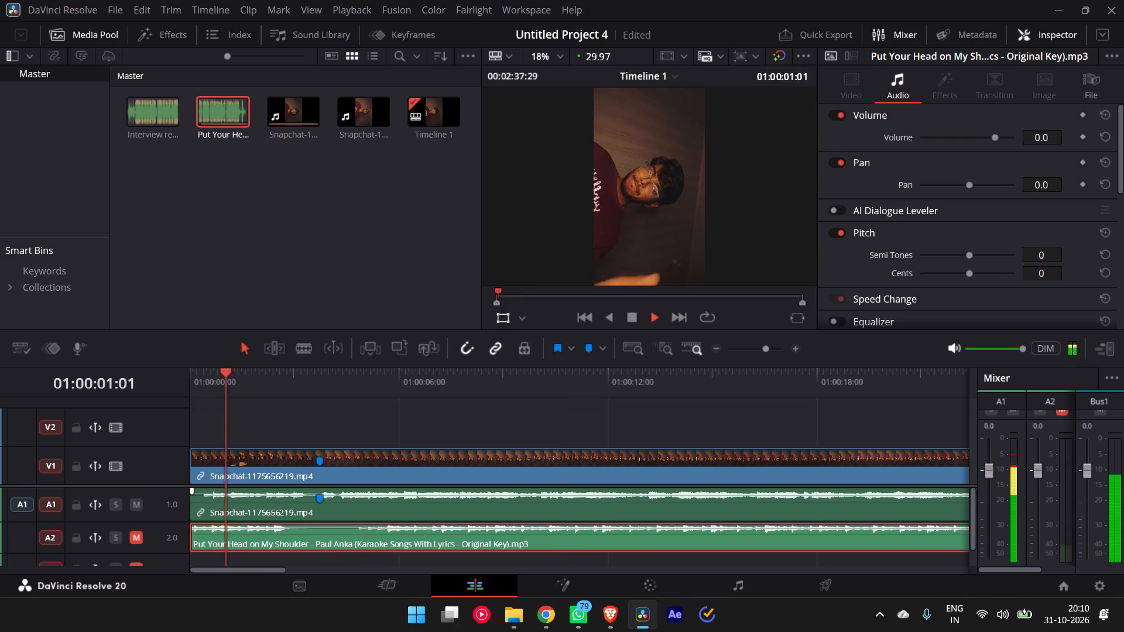
pyautogui.moveTo(200, 380); pyautogui.dragTo(181, 381)
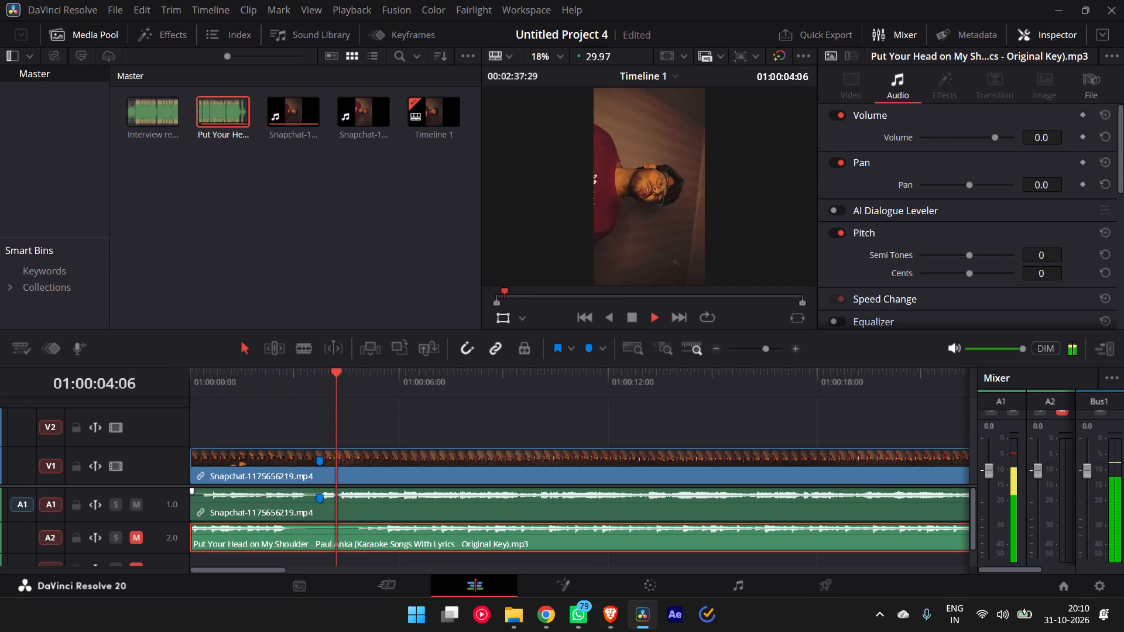
pyautogui.press('space')
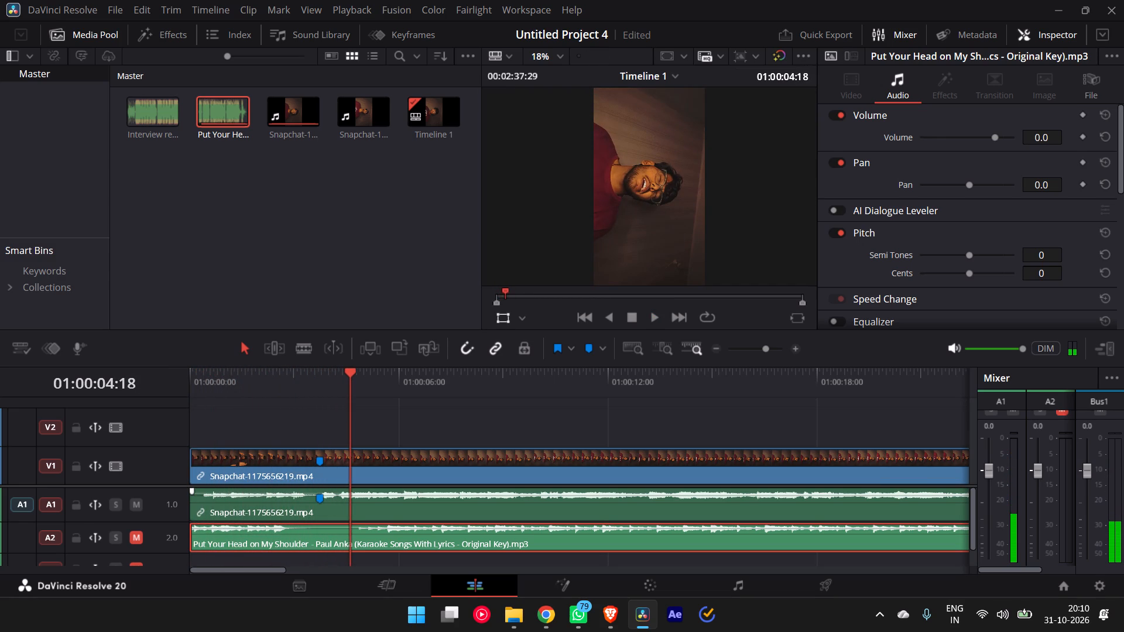
# Shift the karaoke clip on A2 so it begins at 01:00:00:11.
pyautogui.click(203, 379)
pyautogui.moveTo(228, 533); pyautogui.dragTo(234, 534)
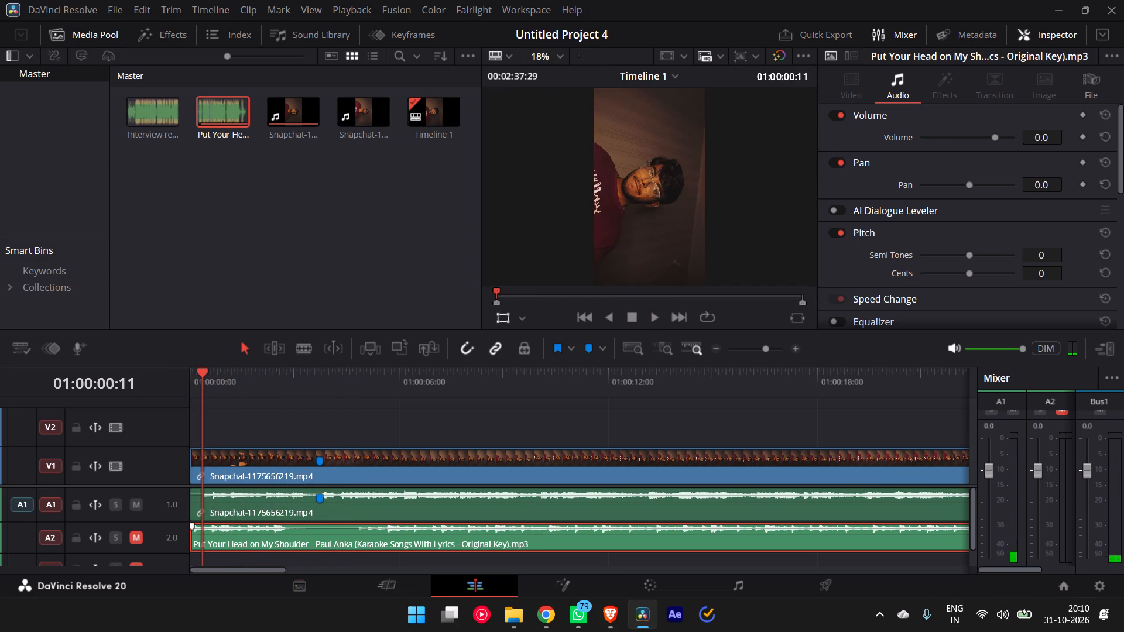
pyautogui.moveTo(234, 534); pyautogui.dragTo(240, 534)
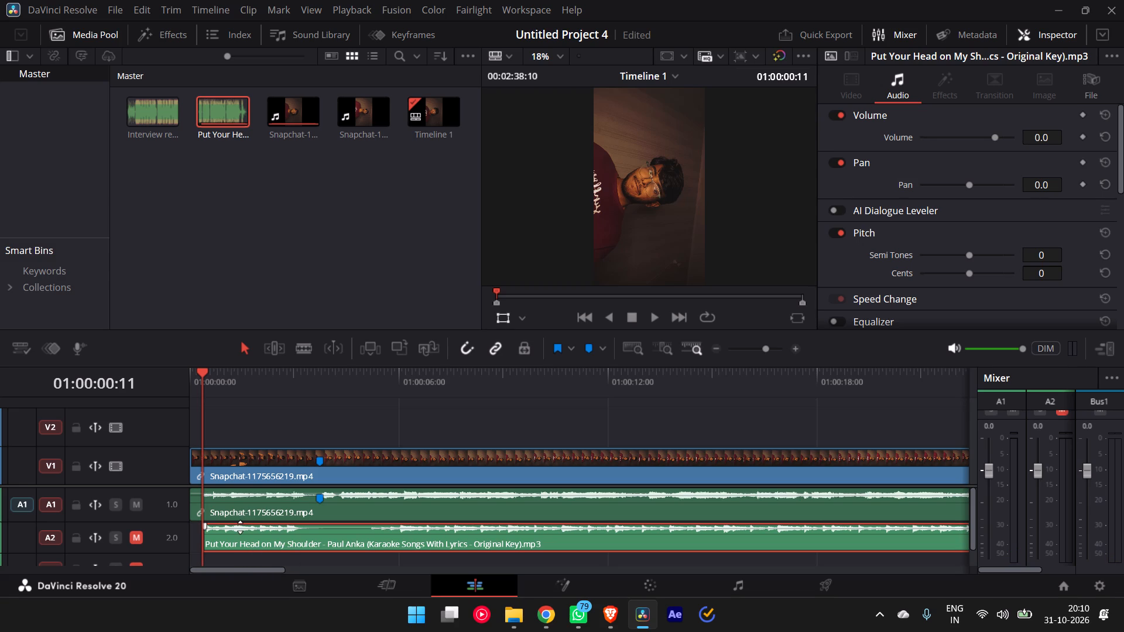
# Enlarge track A2 and lower the karaoke clip's volume to about -10.8 dB.
pyautogui.click(240, 527)
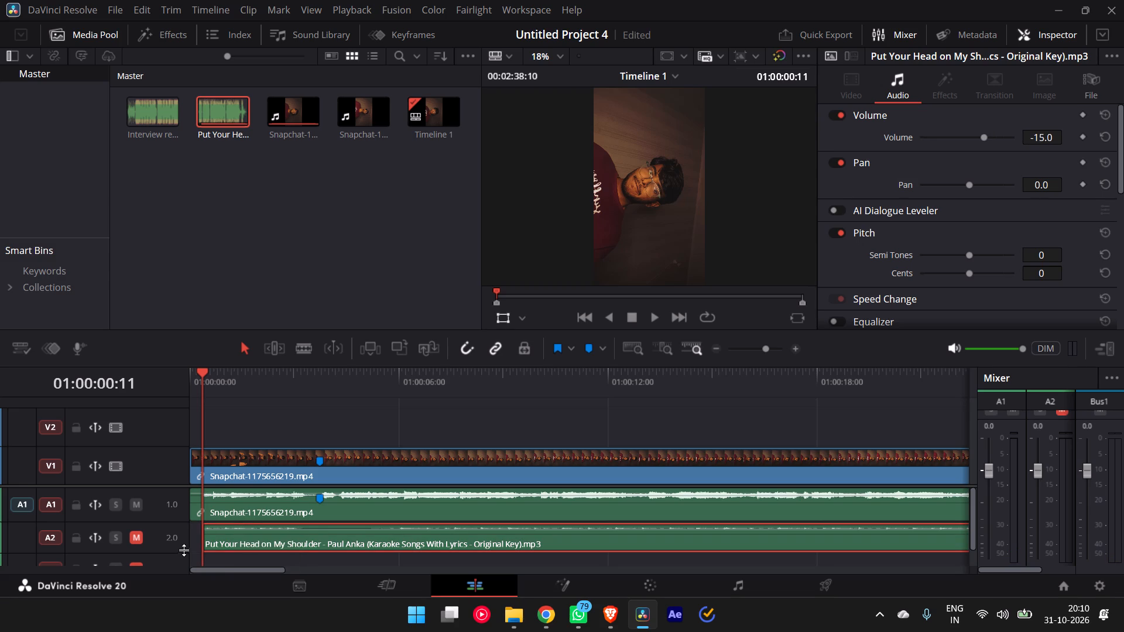
pyautogui.moveTo(180, 552); pyautogui.dragTo(179, 568)
pyautogui.click(237, 539)
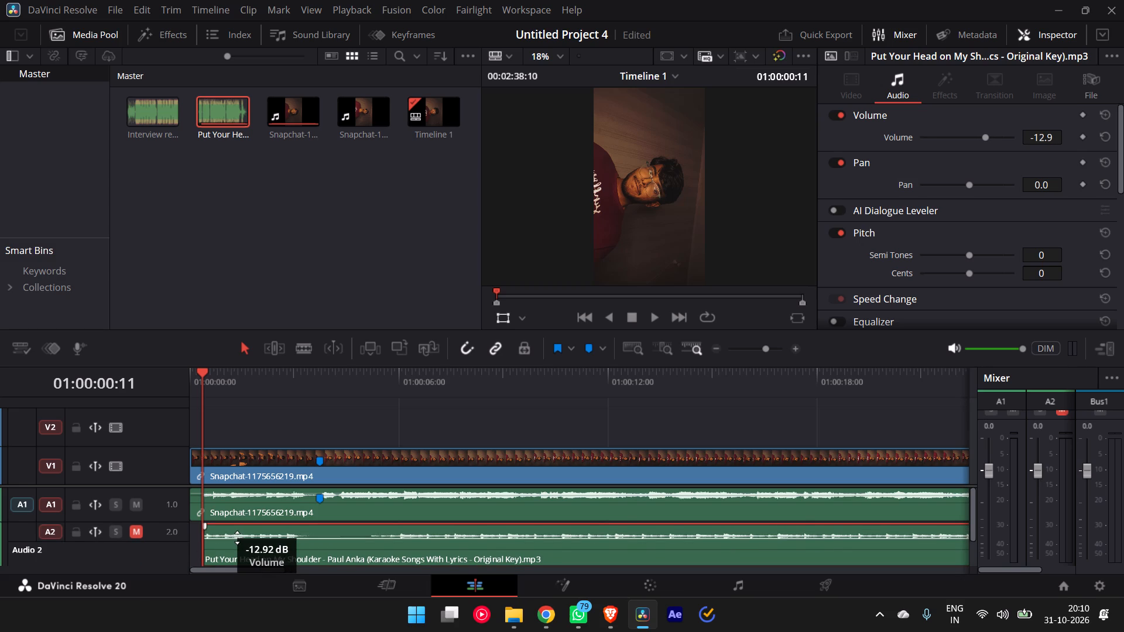
pyautogui.rightClick(237, 535)
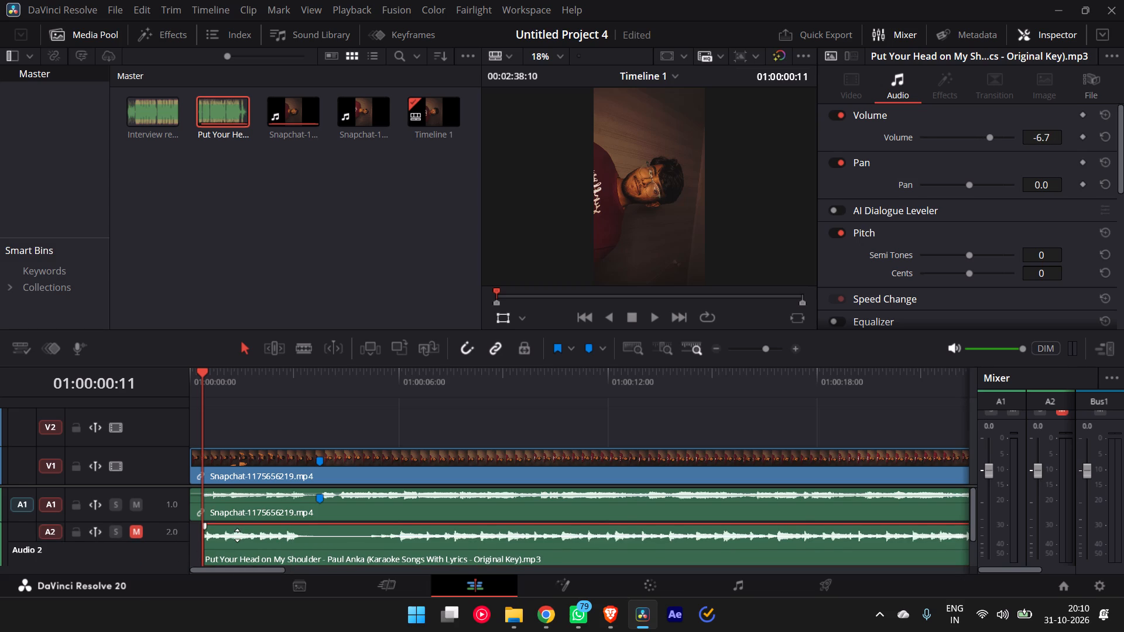
pyautogui.click(280, 535)
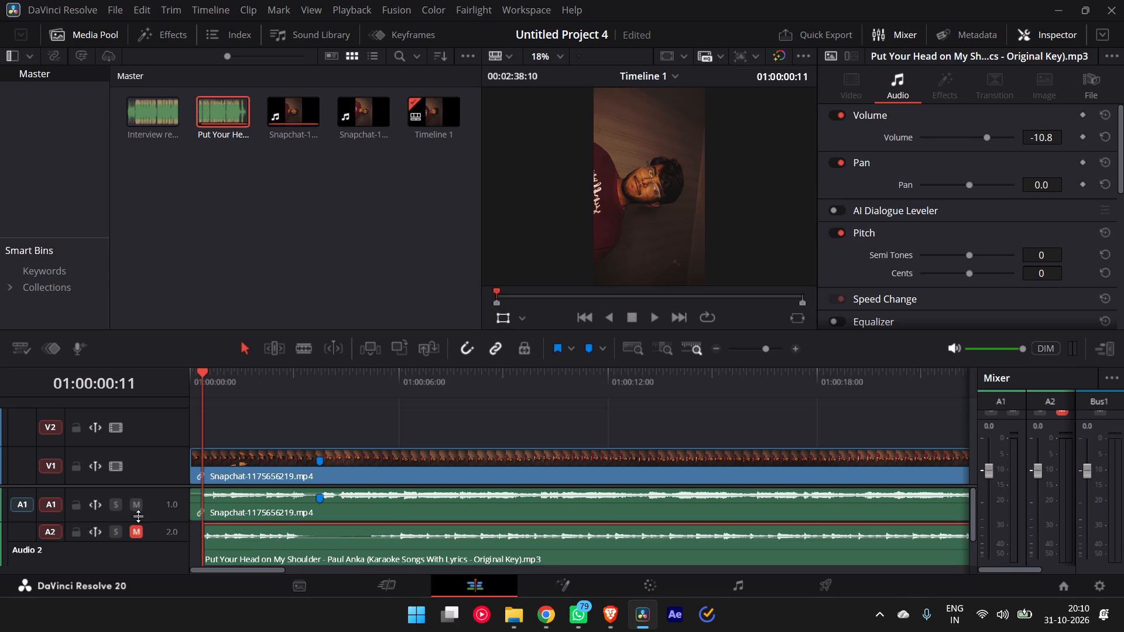
# Unmute A2 and play both audio tracks together from 01:00:00:11 to about 01:00:02:11.
pyautogui.click(132, 530)
pyautogui.press('space')
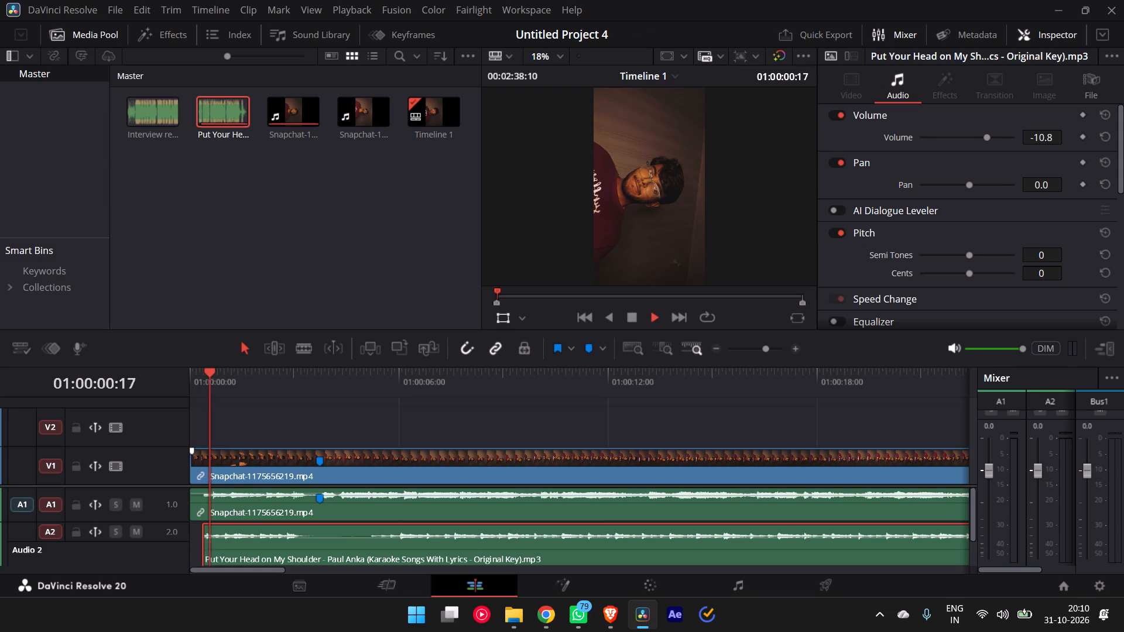
pyautogui.press('space')
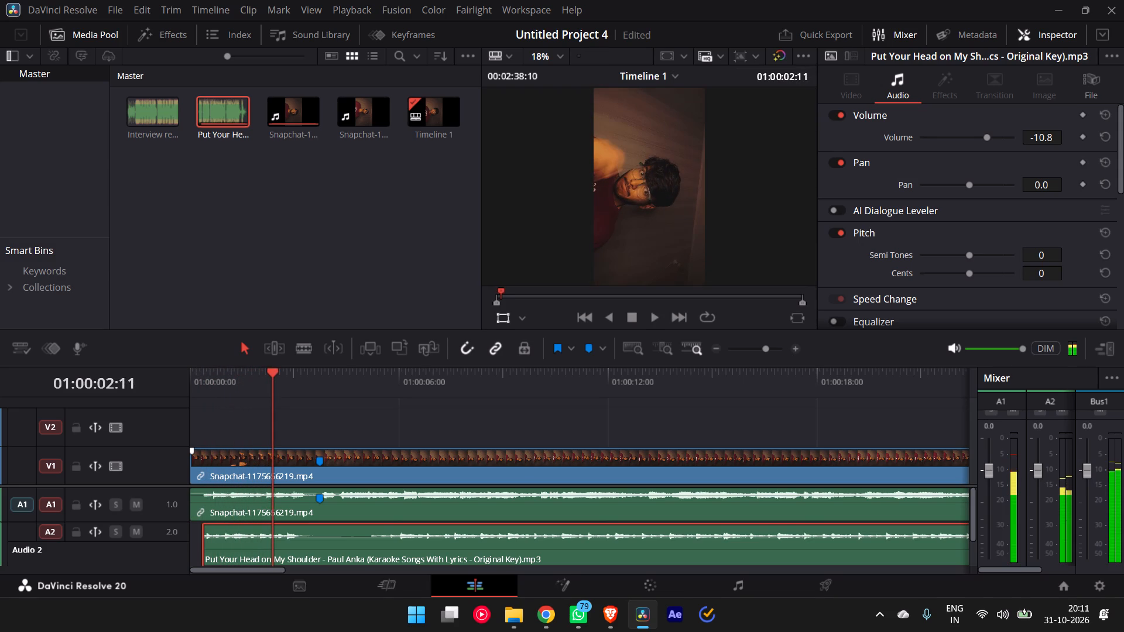
# Mute A2 and play the video clip's own audio from the timeline start to about 01:00:03:18.
pyautogui.click(144, 497)
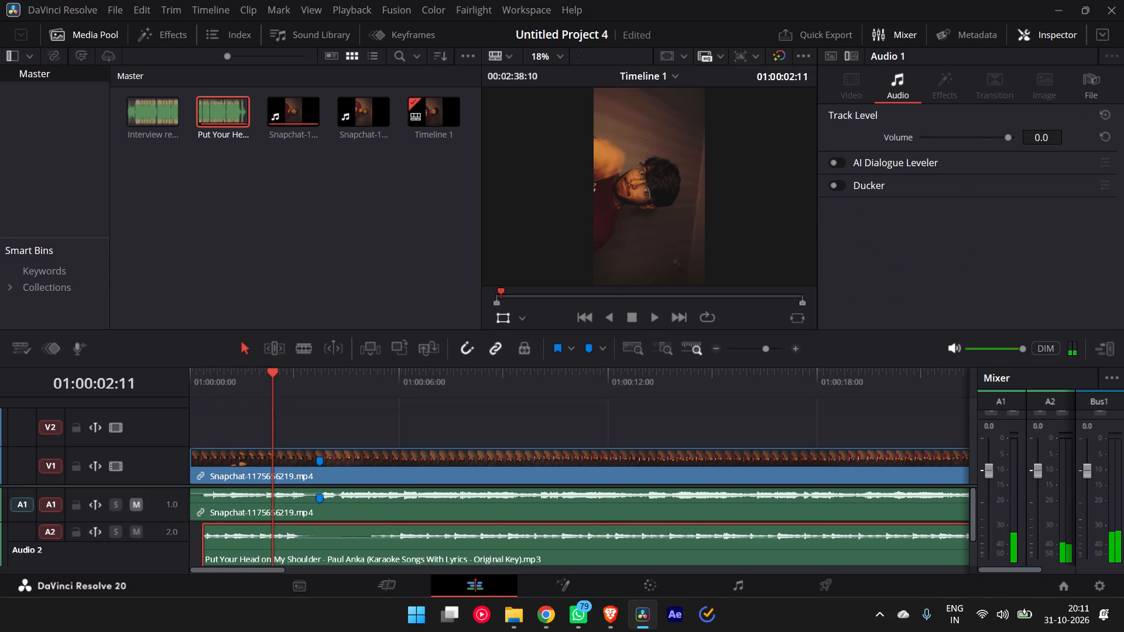
pyautogui.click(139, 507)
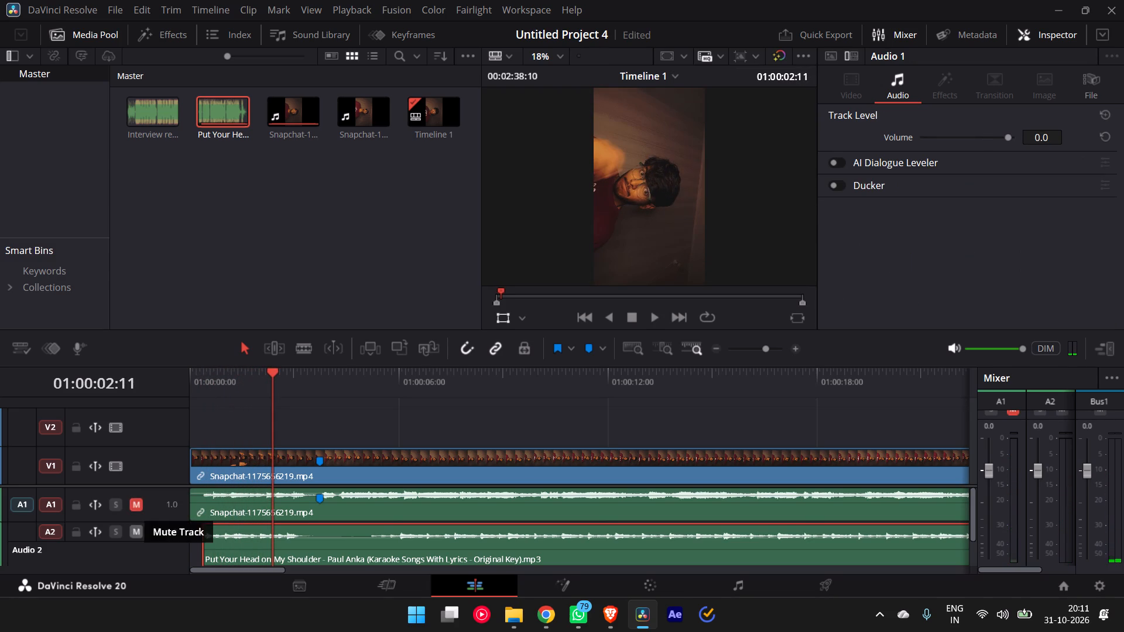
pyautogui.click(131, 535)
pyautogui.click(142, 499)
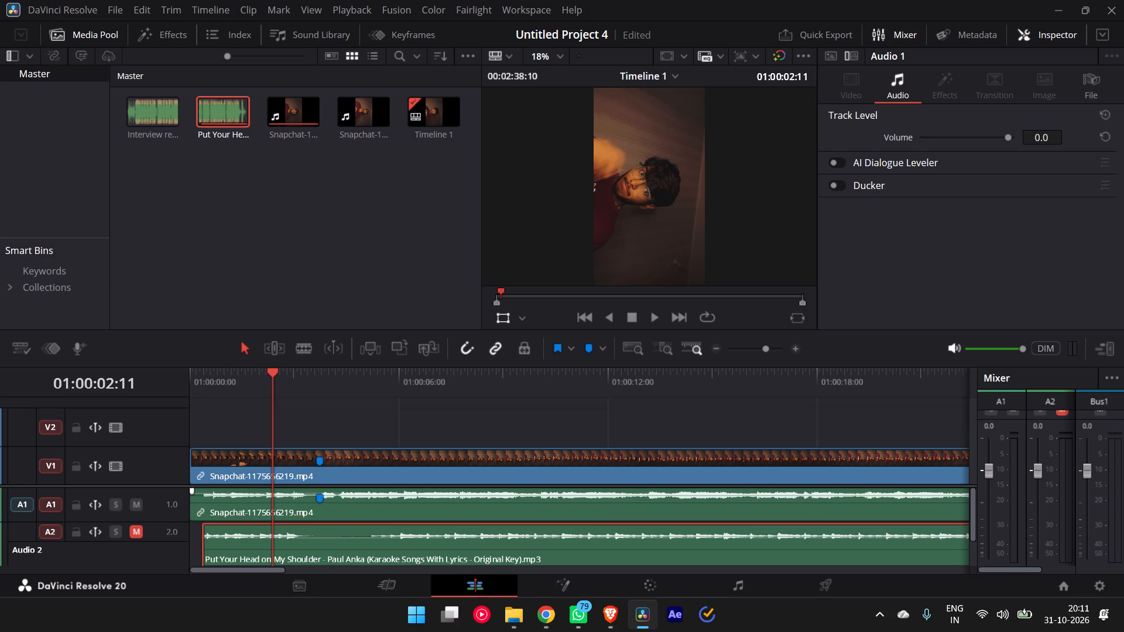
pyautogui.click(193, 375)
pyautogui.press('space')
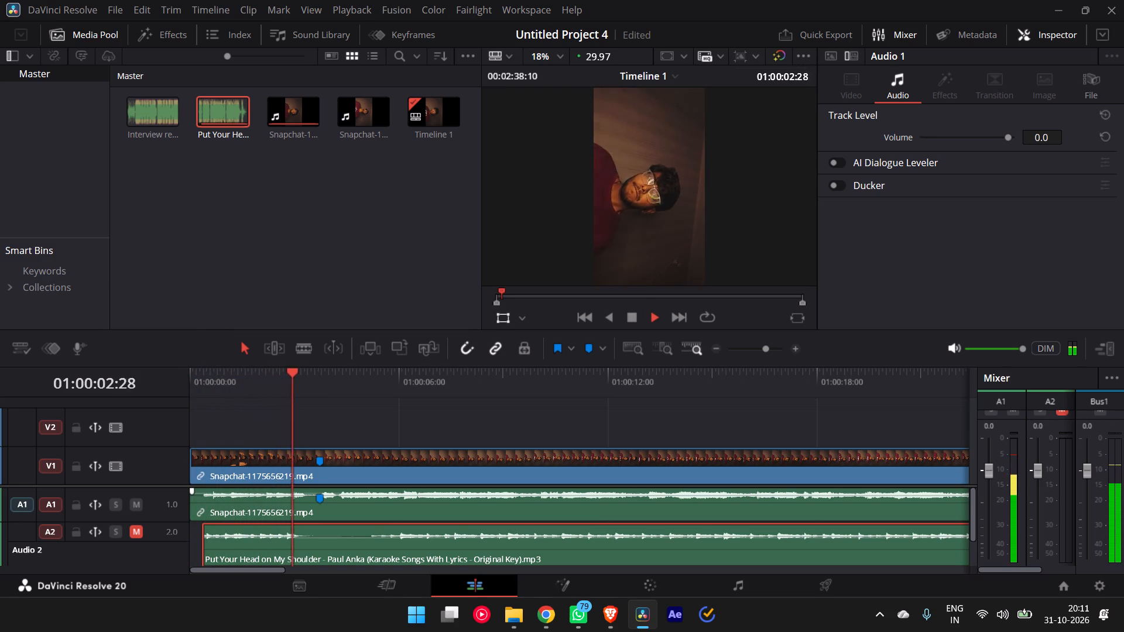
pyautogui.press('space')
# Mute A1, unmute A2 and play the karaoke track alone from the timeline start to about 01:00:03:21.
pyautogui.click(131, 504)
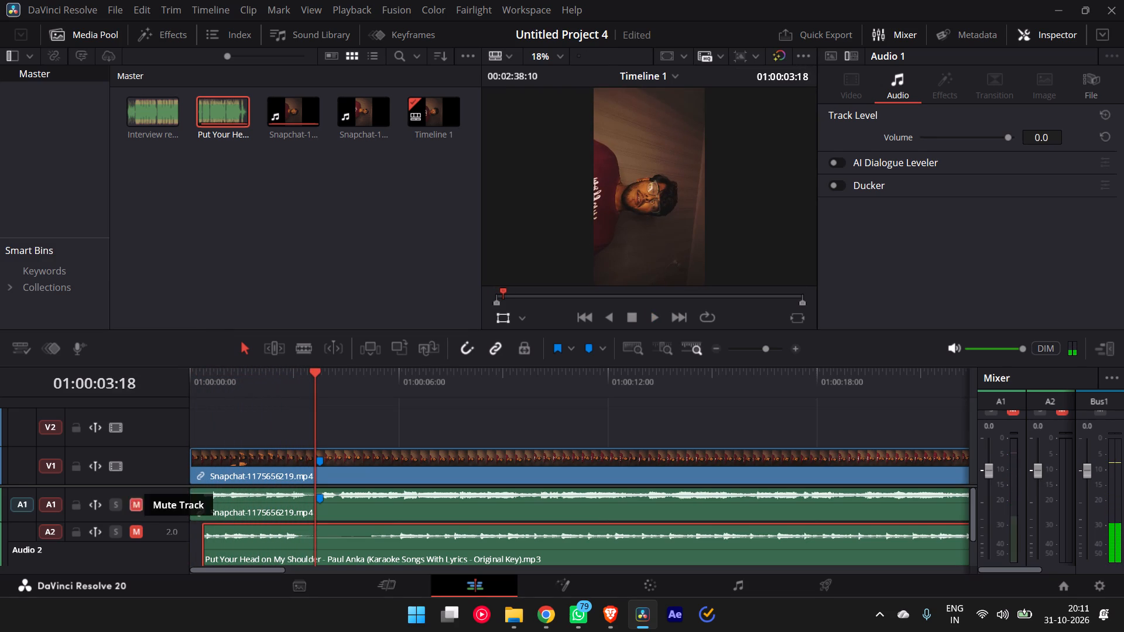
pyautogui.click(140, 526)
pyautogui.moveTo(209, 387); pyautogui.dragTo(186, 388)
pyautogui.press('space')
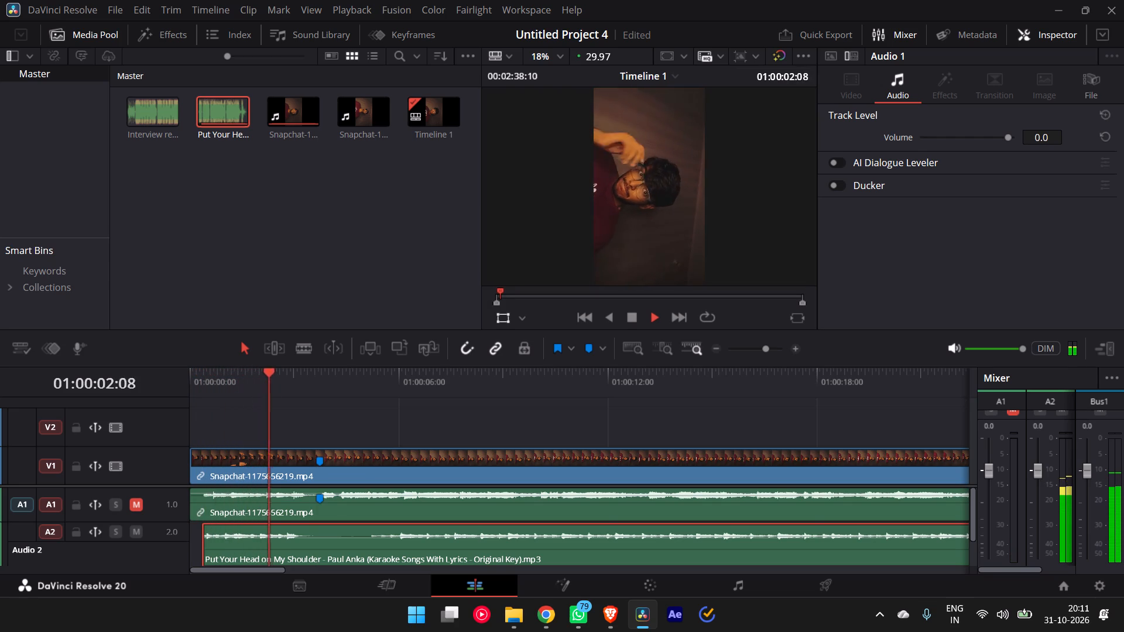
pyautogui.press('space')
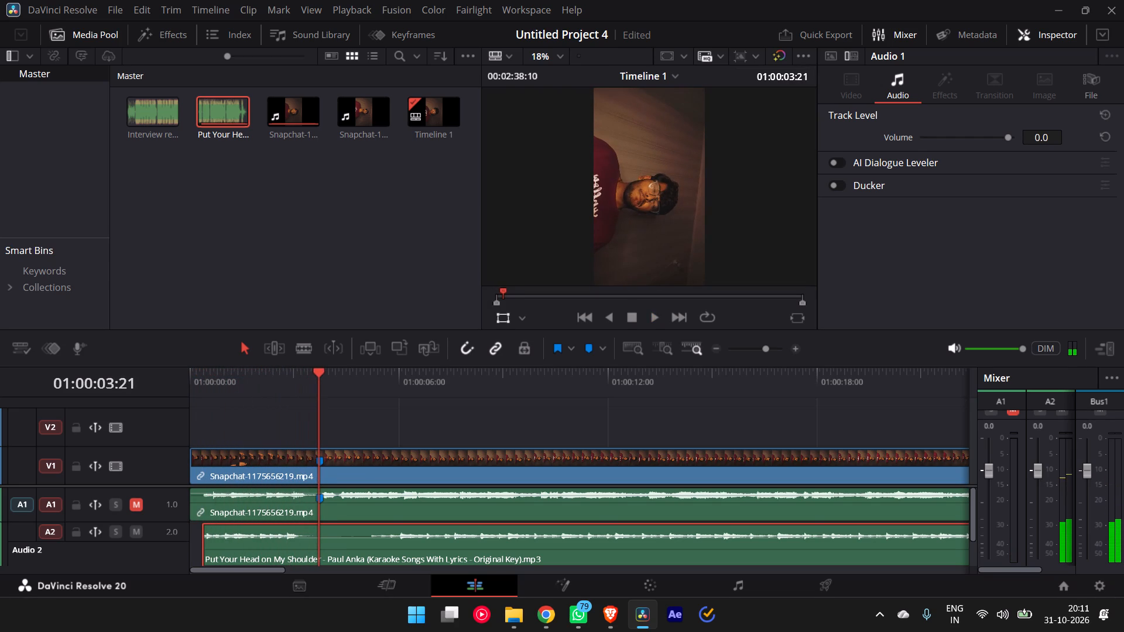
# Mute A2, unmute A1 and replay the opening of the video clip's audio several times, stopping at 01:00:03:10.
pyautogui.click(136, 531)
pyautogui.click(132, 506)
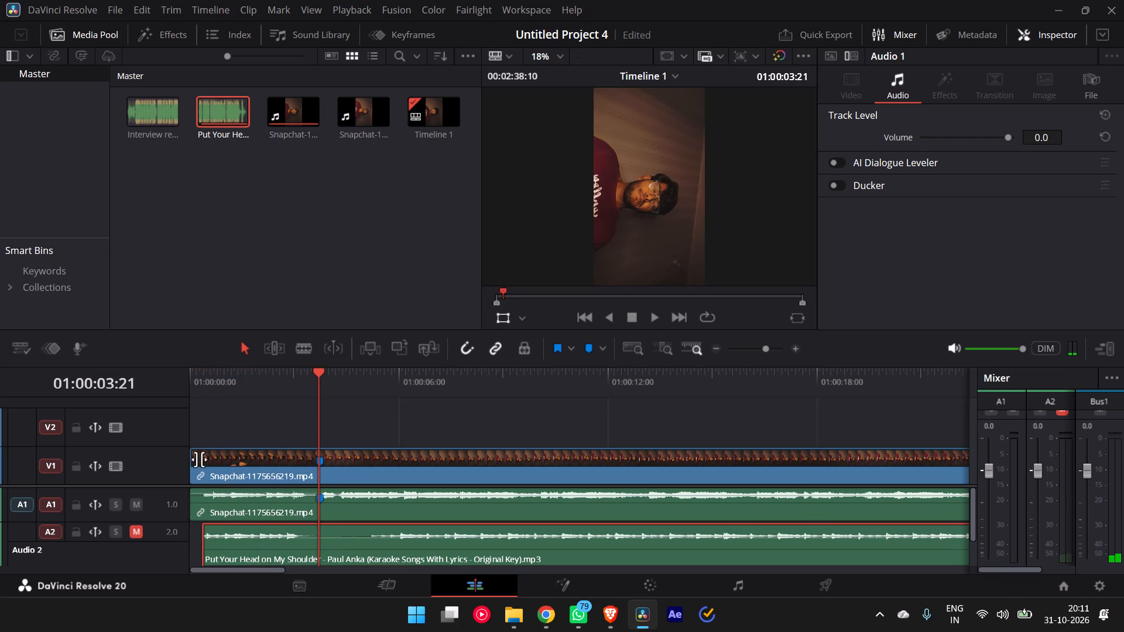
pyautogui.moveTo(229, 383); pyautogui.dragTo(141, 383)
pyautogui.press('space')
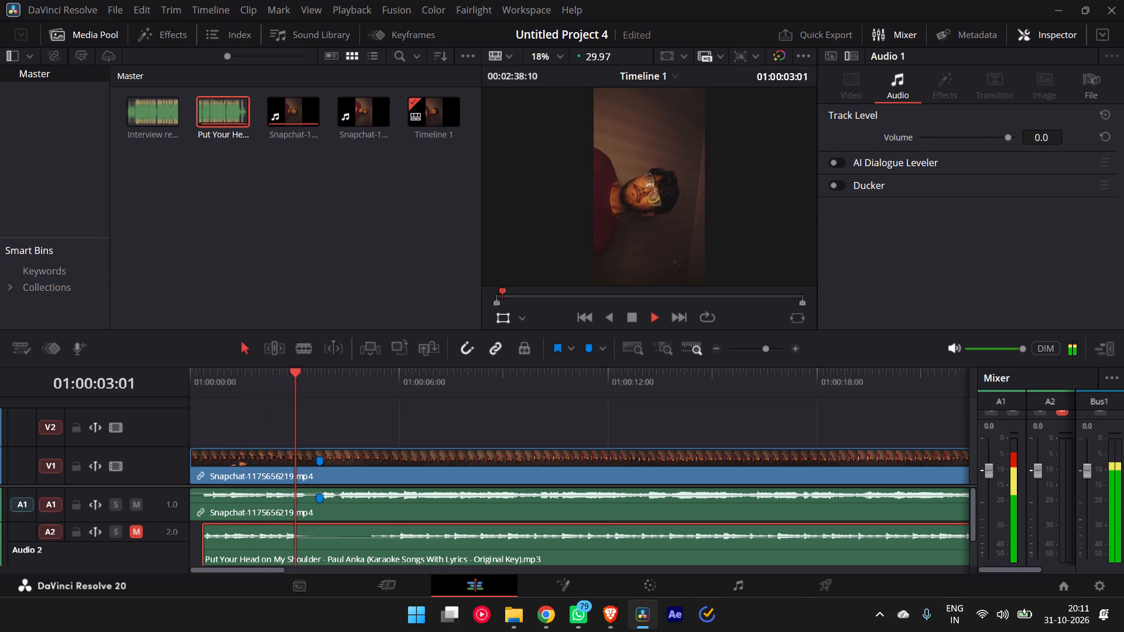
pyautogui.press('space')
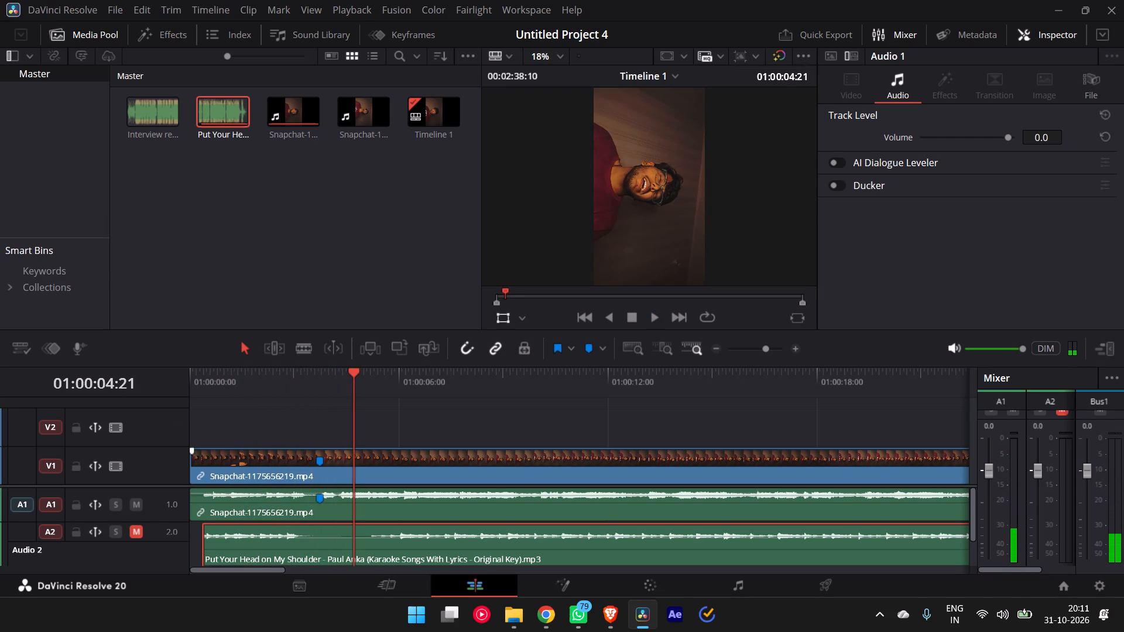
pyautogui.click(296, 377)
pyautogui.press('space')
pyautogui.click(249, 369)
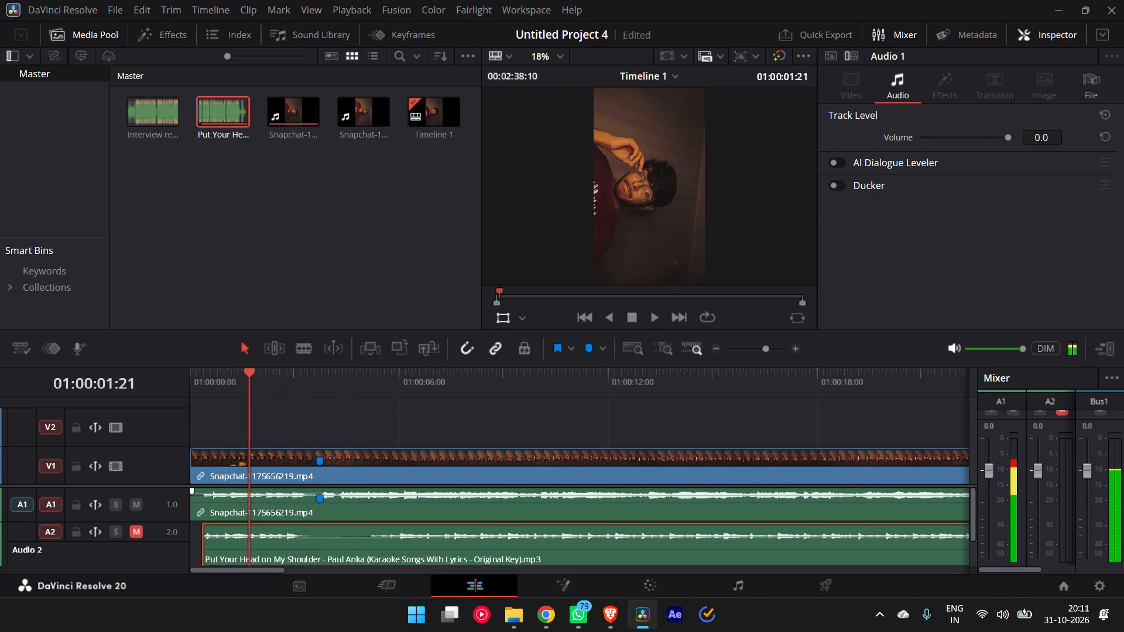
pyautogui.press('space')
pyautogui.press('space')
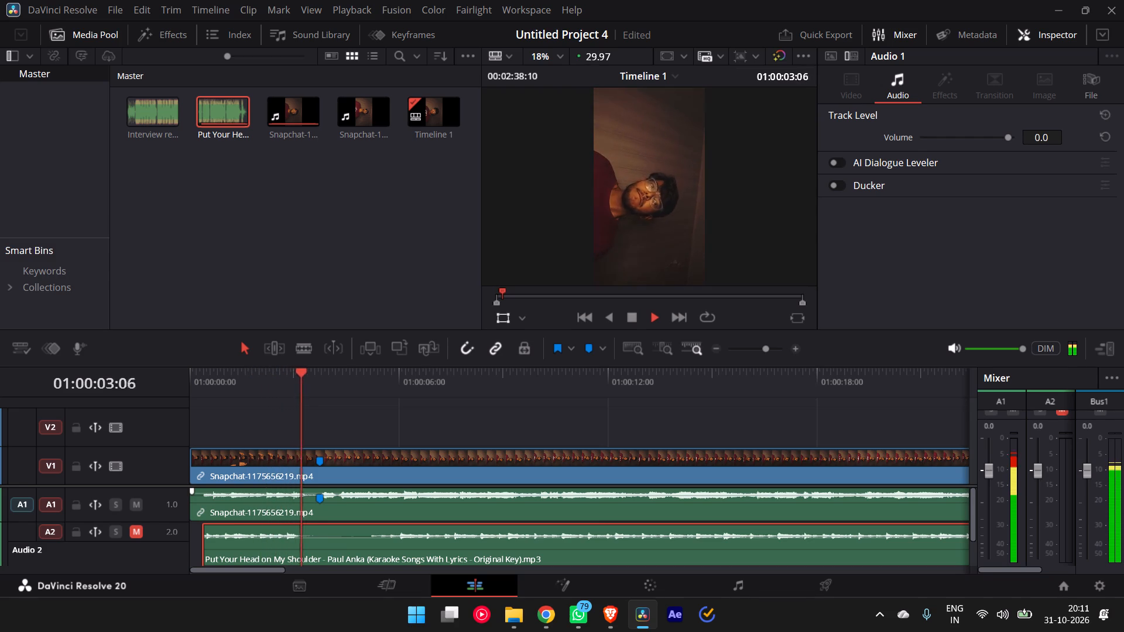
pyautogui.press('space')
pyautogui.click(256, 382)
pyautogui.press('space')
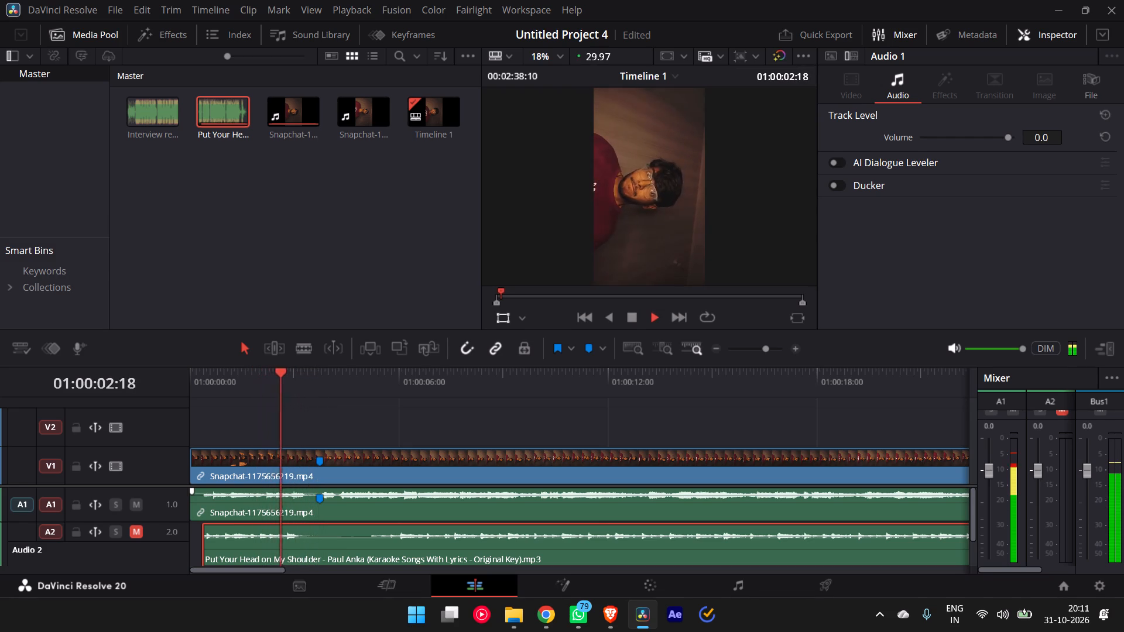
pyautogui.press('space')
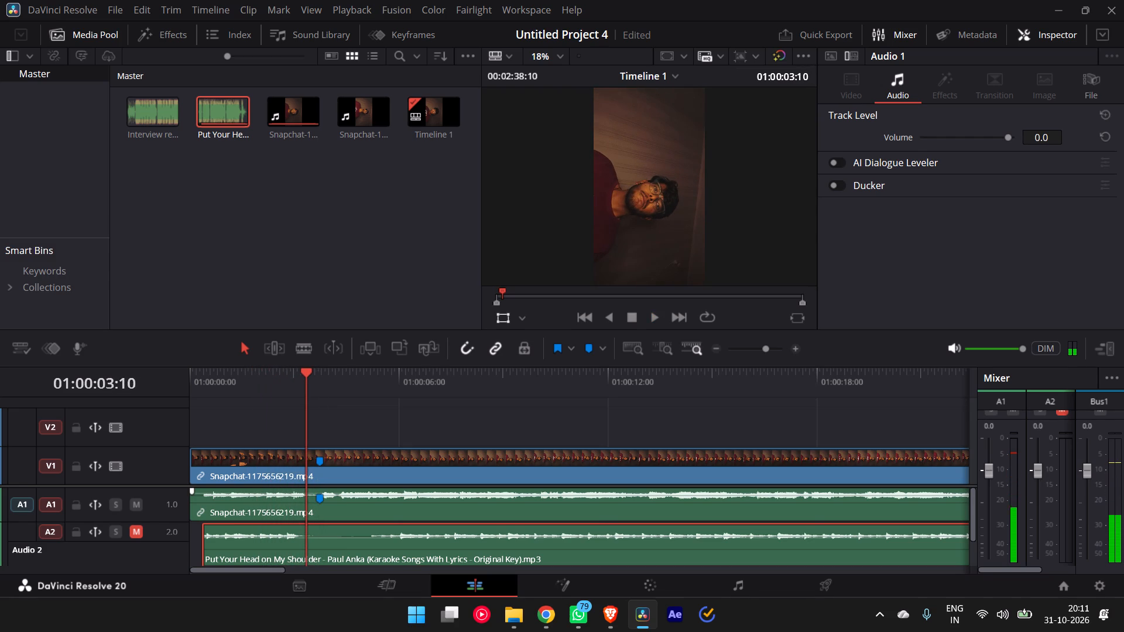
# Add a marker to the Snapchat clip at 01:00:03:10 and delete its old Marker 1 from both video and audio.
pyautogui.click(265, 457)
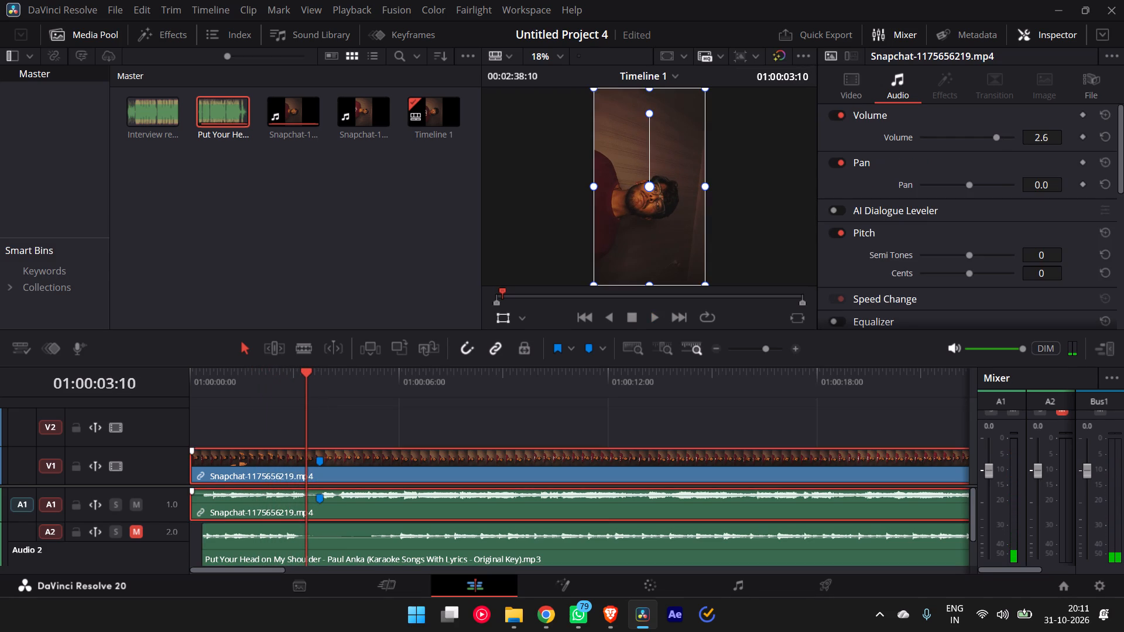
pyautogui.press('m')
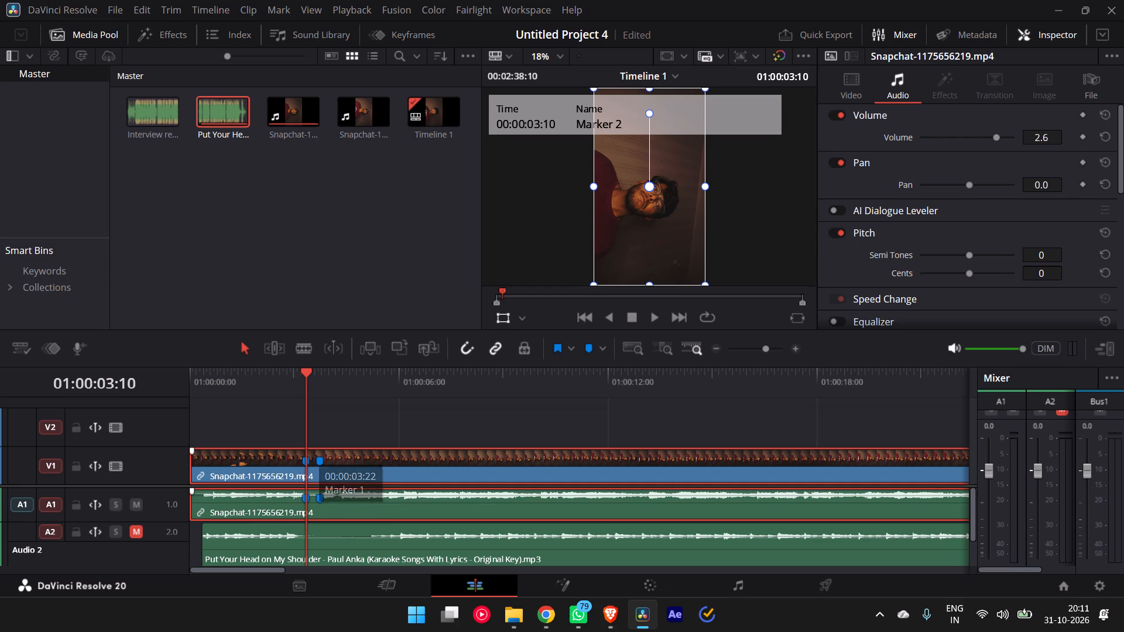
pyautogui.click(317, 462)
pyautogui.press('BackSpace')
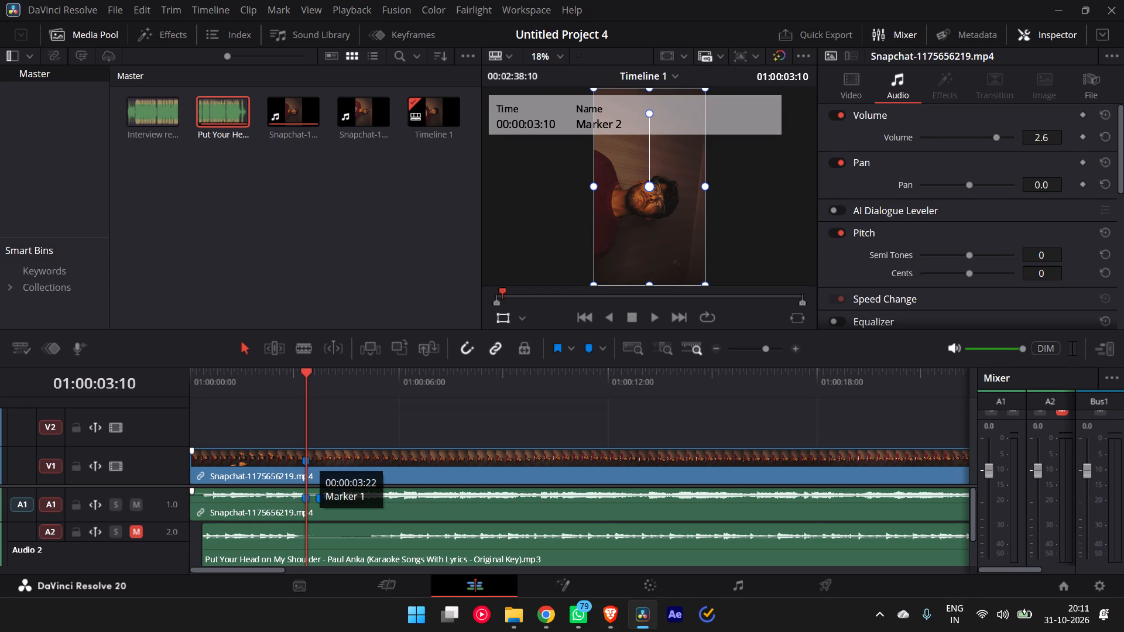
pyautogui.click(321, 499)
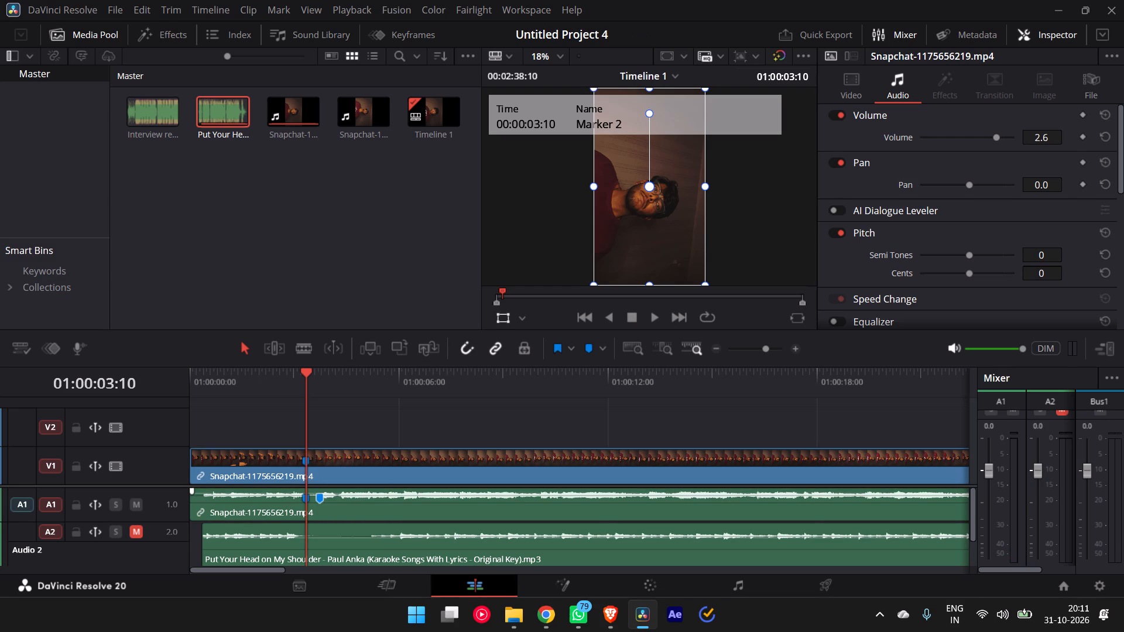
pyautogui.press('BackSpace')
# Mute A1, unmute A2 and replay the karaoke clip's opening alone several times, stopping at 01:00:03:02.
pyautogui.moveTo(235, 387); pyautogui.dragTo(209, 384)
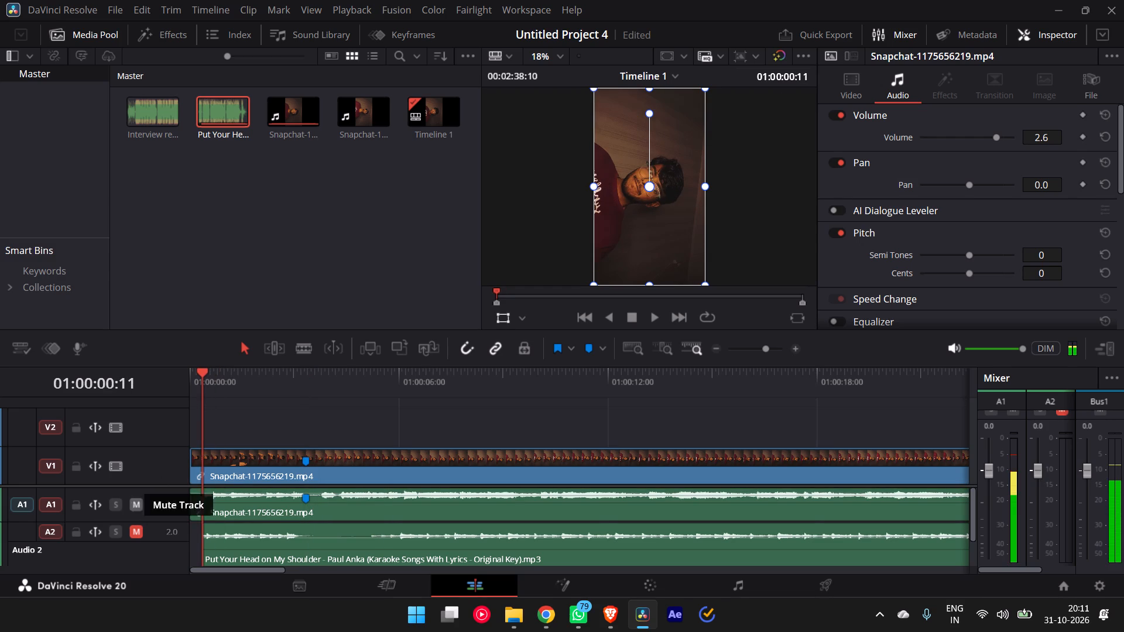
pyautogui.click(139, 510)
pyautogui.click(133, 539)
pyautogui.doubleClick(133, 531)
pyautogui.click(133, 531)
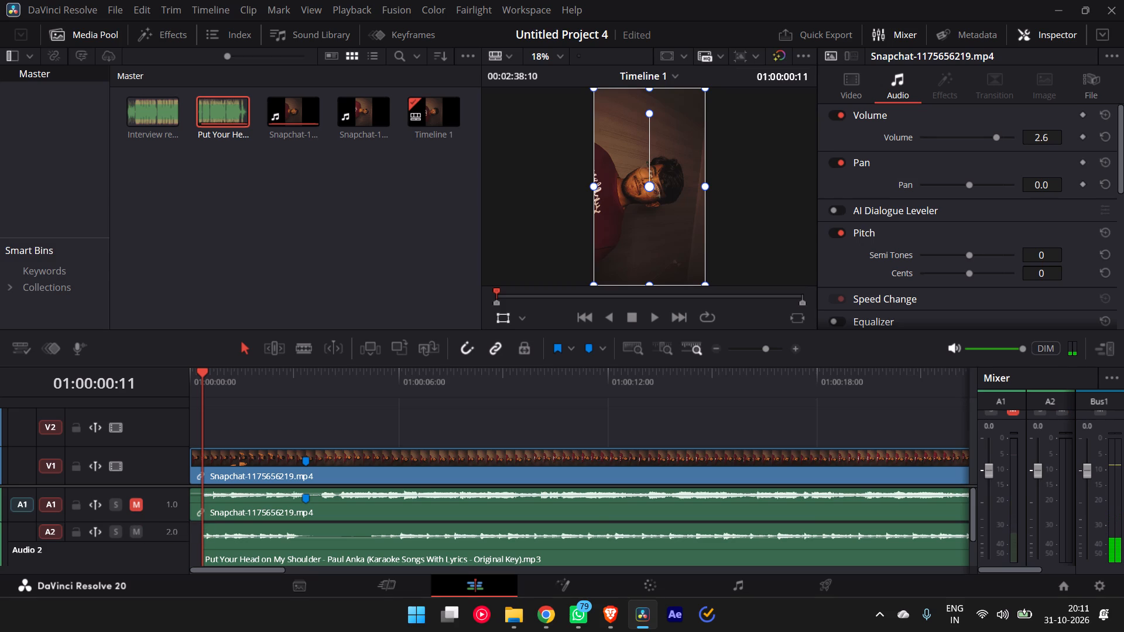
pyautogui.press('space')
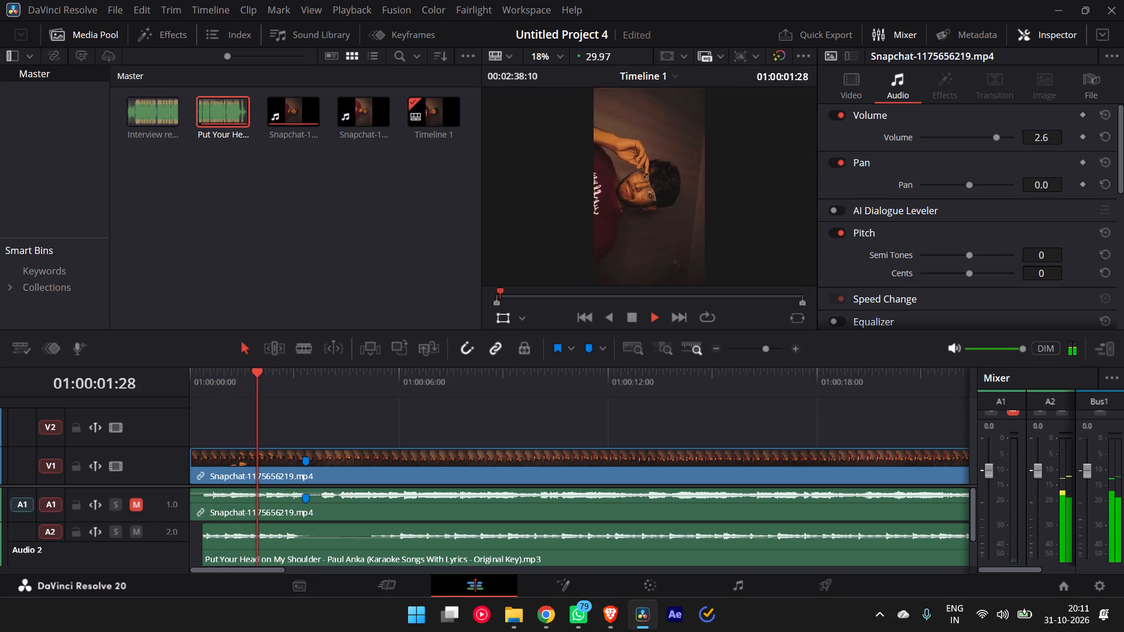
pyautogui.press('space')
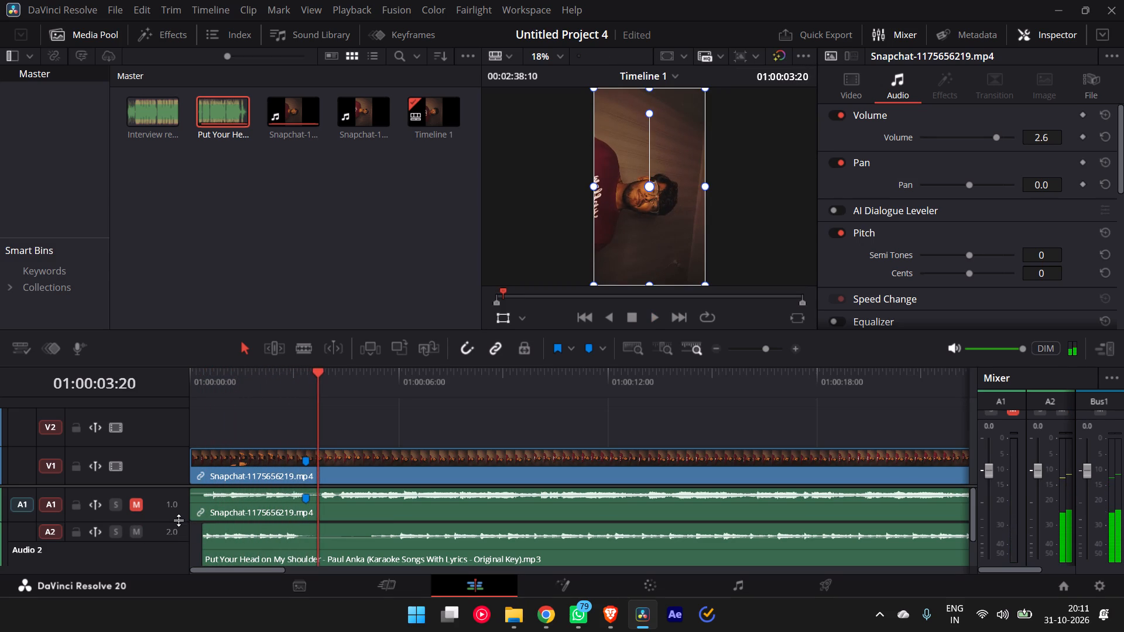
pyautogui.click(247, 382)
pyautogui.press('space')
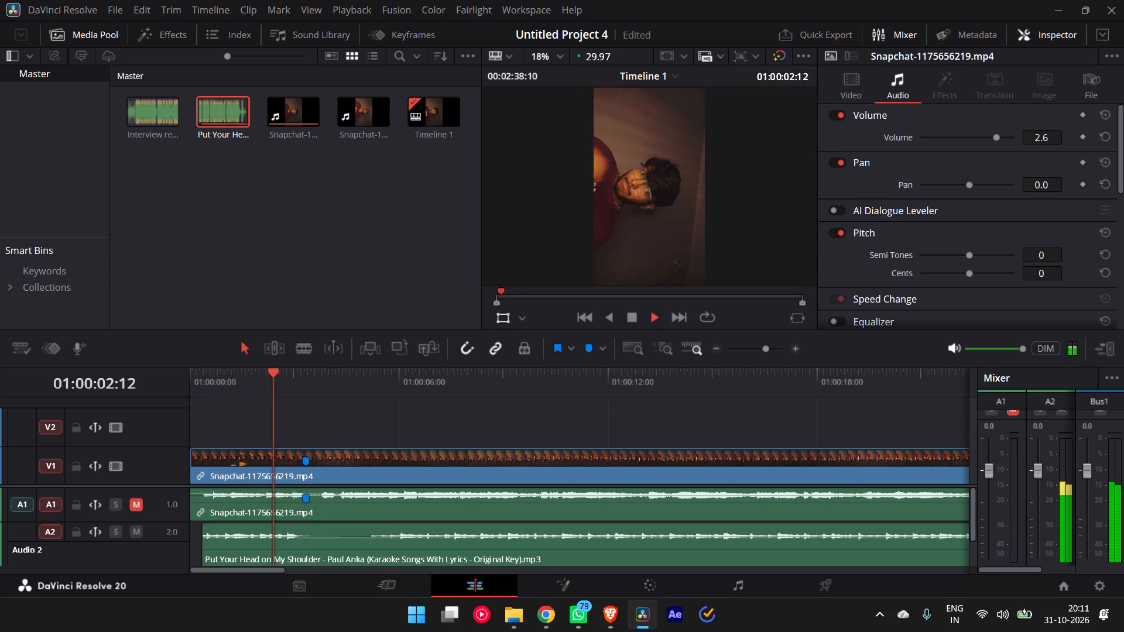
pyautogui.press('space')
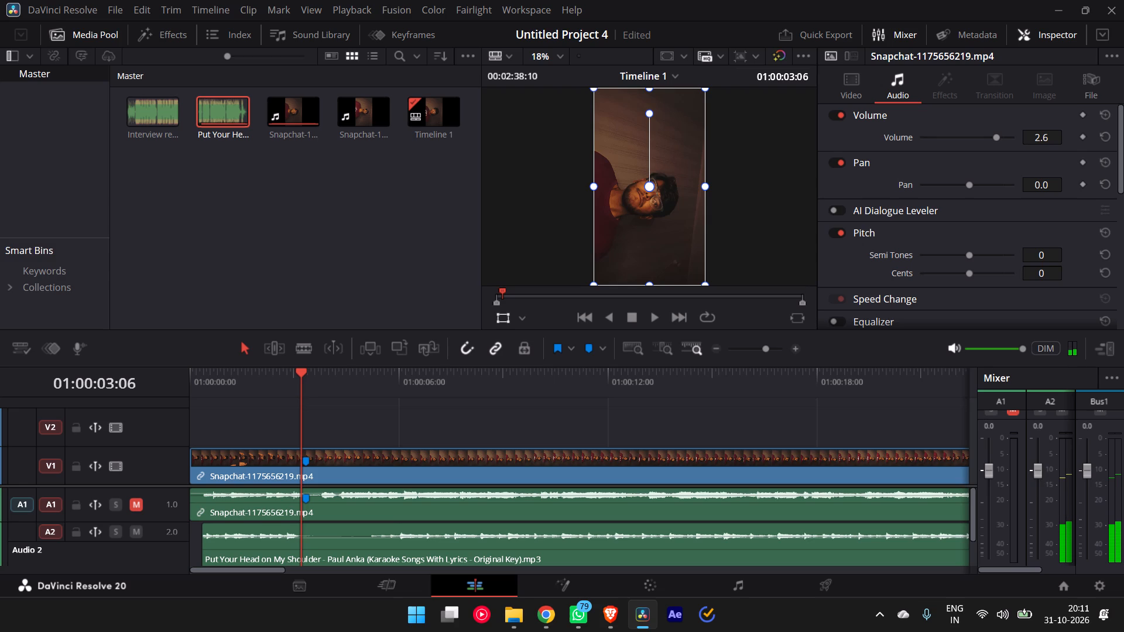
pyautogui.click(243, 378)
pyautogui.press('space')
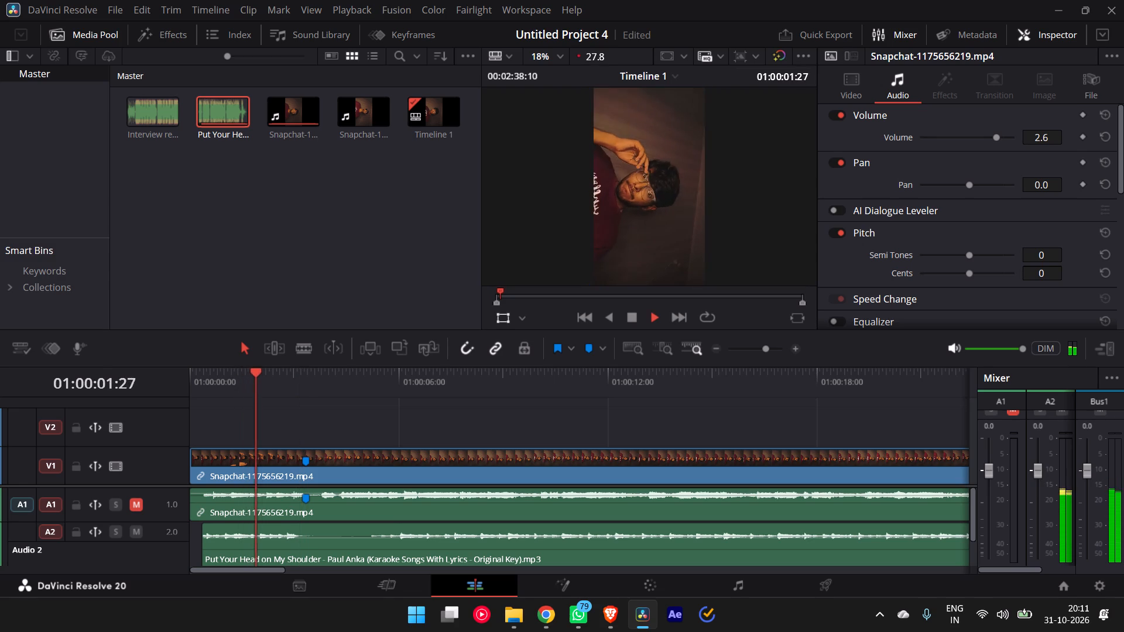
pyautogui.press('space')
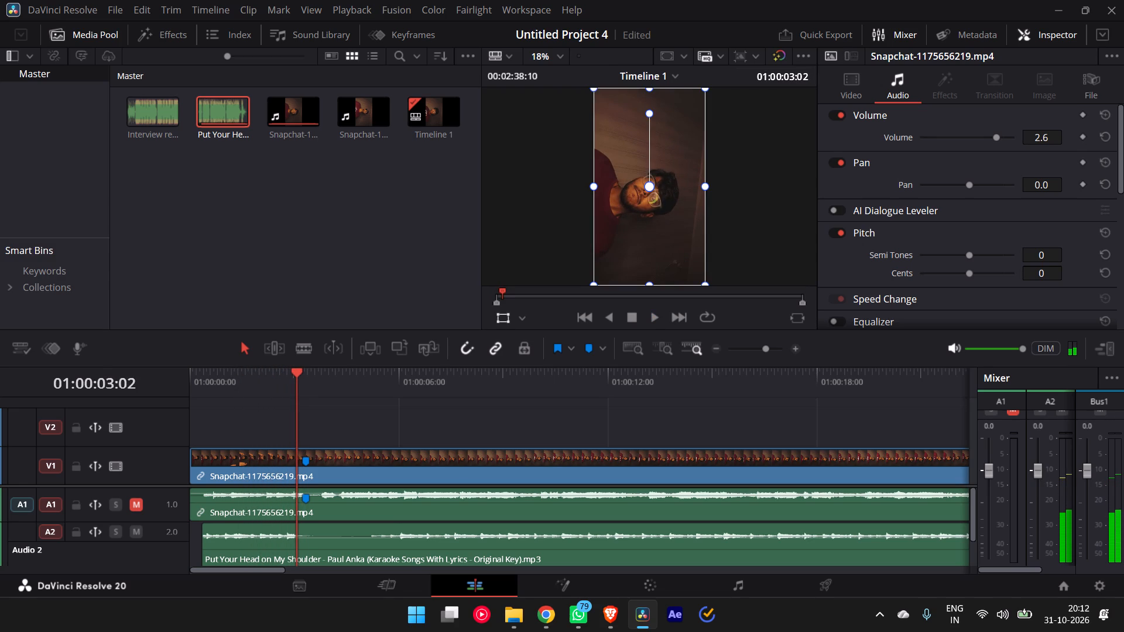
# Add a marker to the karaoke clip on A2 at 01:00:03:02.
pyautogui.click(269, 535)
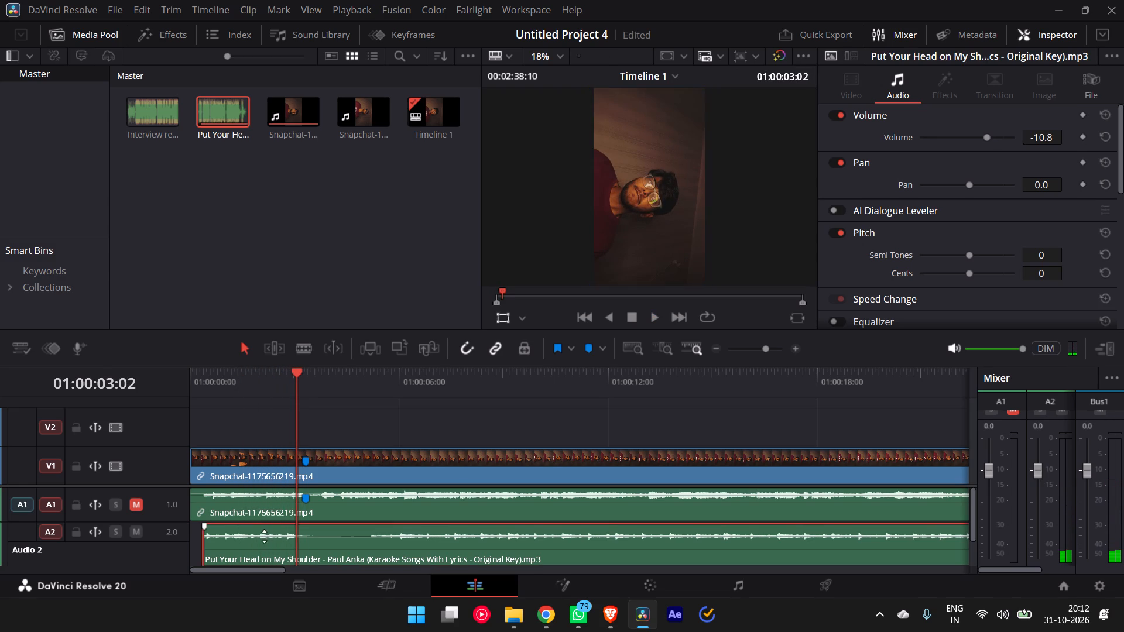
pyautogui.press('m')
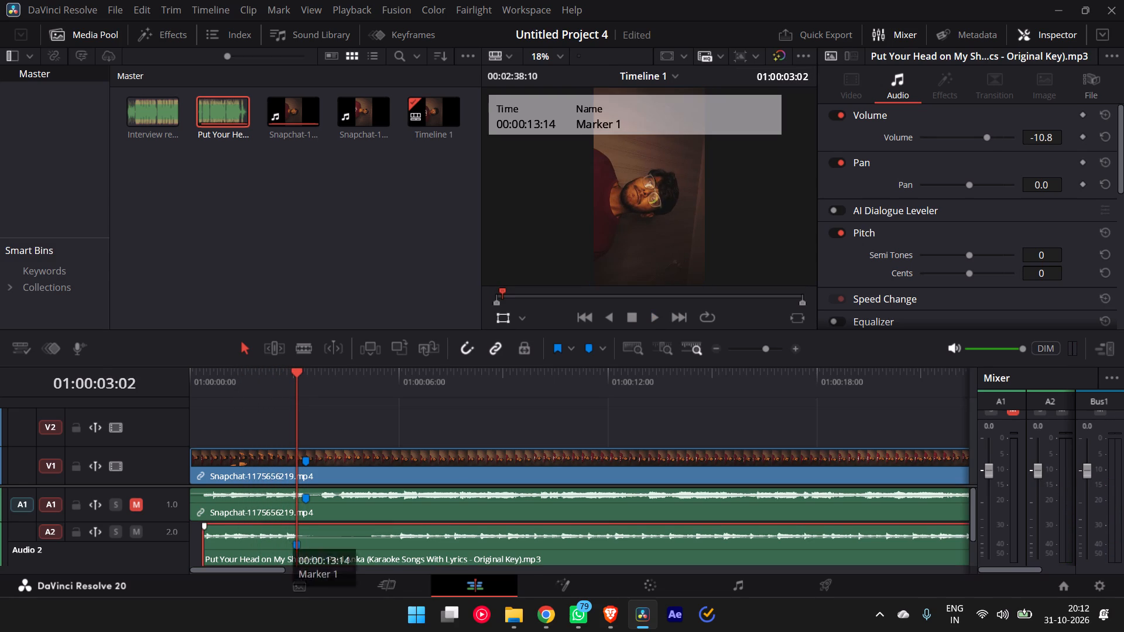
# Shift the karaoke clip on A2 so its marker lines up with the Snapchat clip's marker at 01:00:03:10.
pyautogui.moveTo(263, 550); pyautogui.dragTo(275, 552)
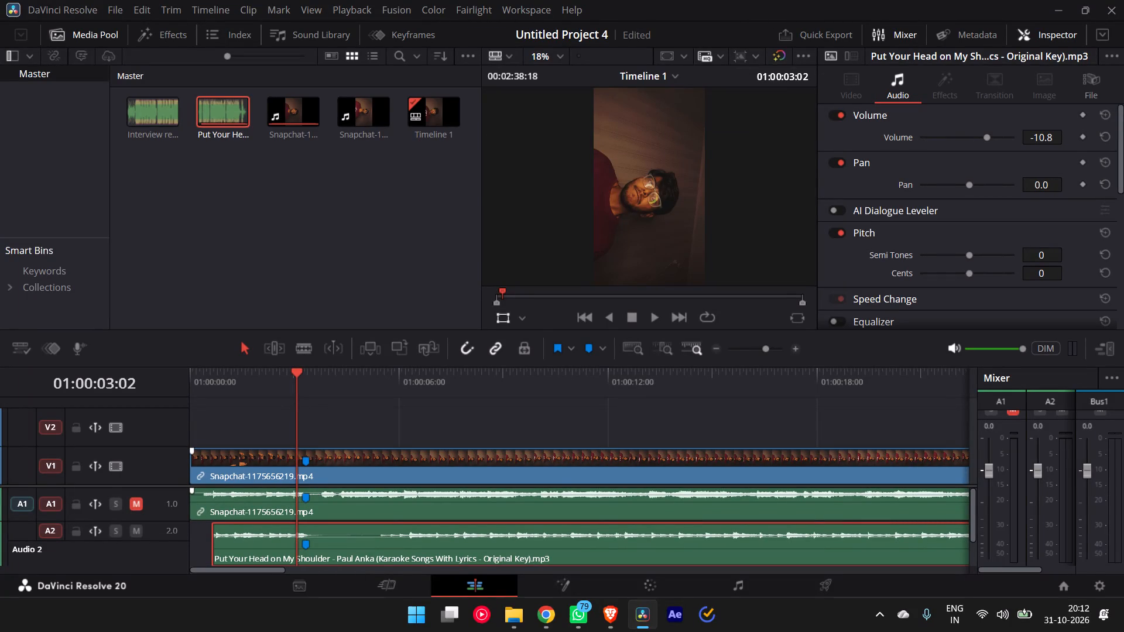
# Unmute A1, play both tracks from the timeline start and lower the karaoke clip's volume to about -23.3 dB.
pyautogui.moveTo(207, 379); pyautogui.dragTo(181, 379)
pyautogui.click(132, 507)
pyautogui.press('space')
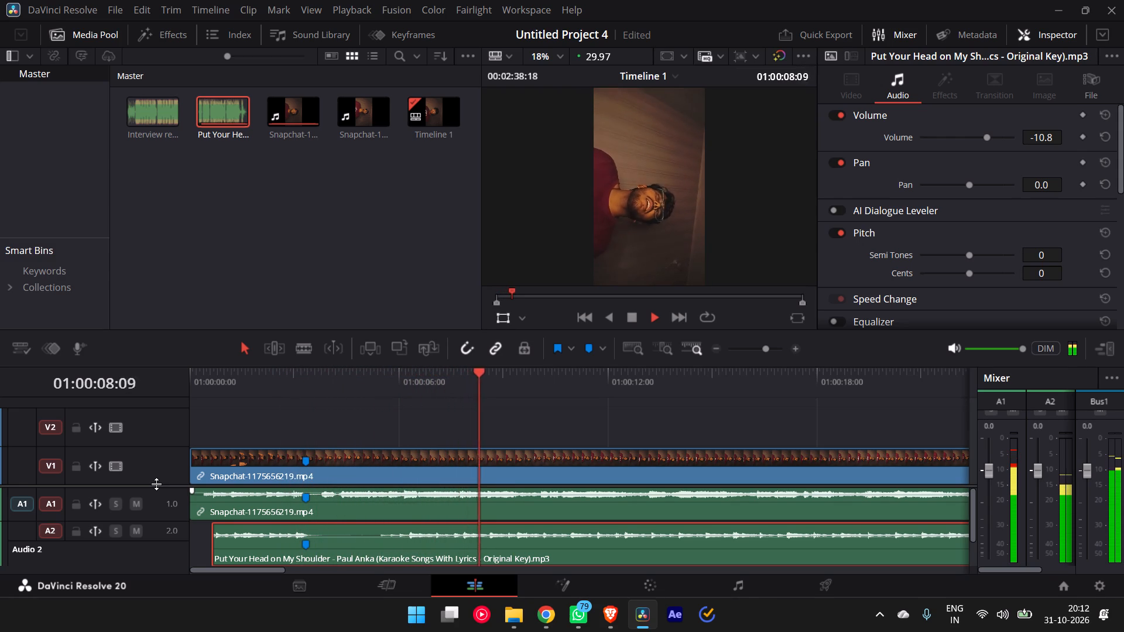
pyautogui.click(361, 537)
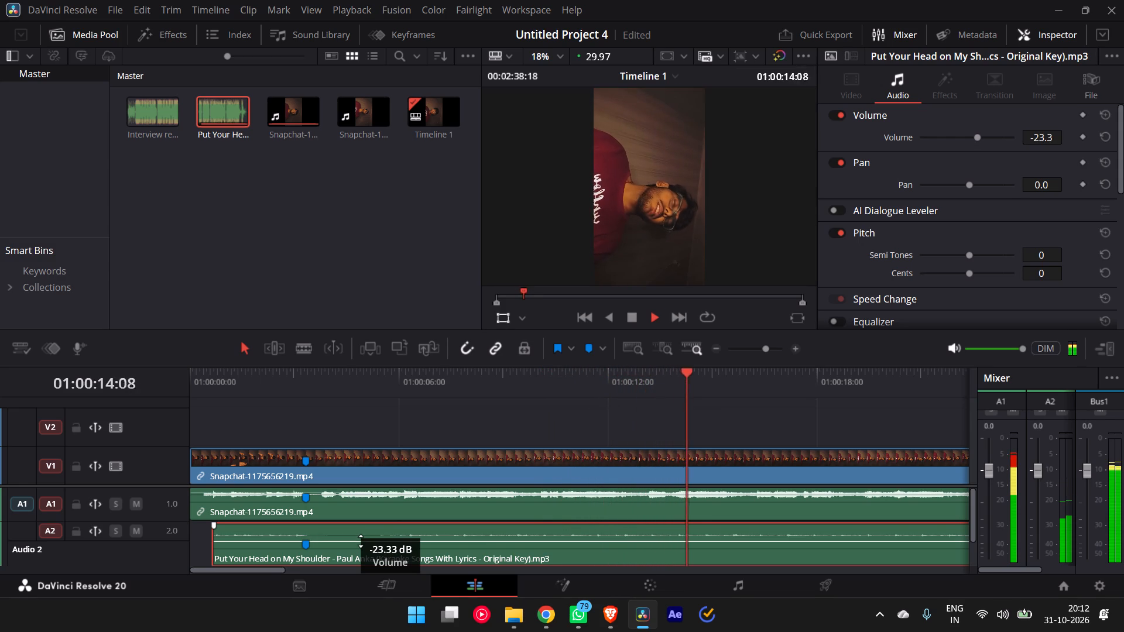
# Briefly mute and unmute A1 during playback to compare the karaoke level alone with the full mix.
pyautogui.click(139, 509)
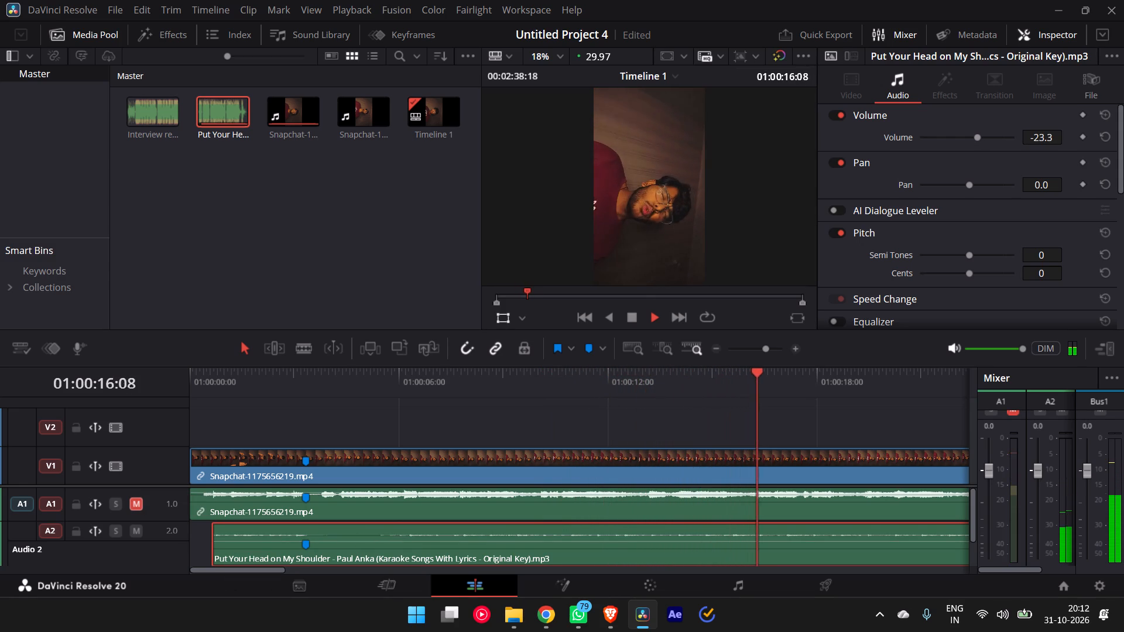
pyautogui.click(139, 509)
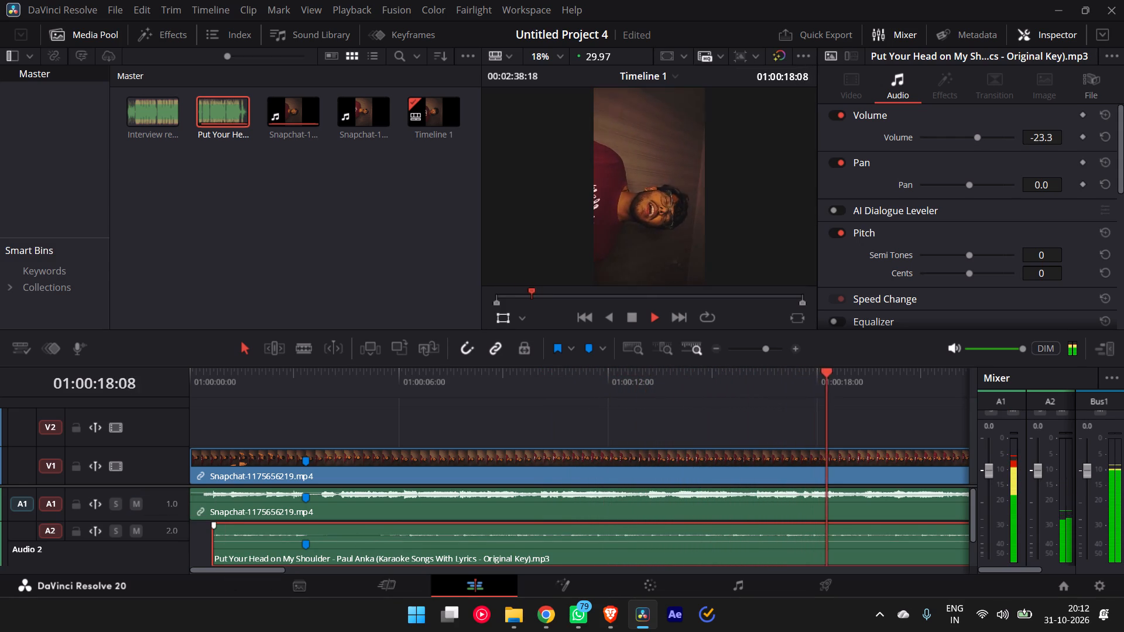
pyautogui.click(379, 541)
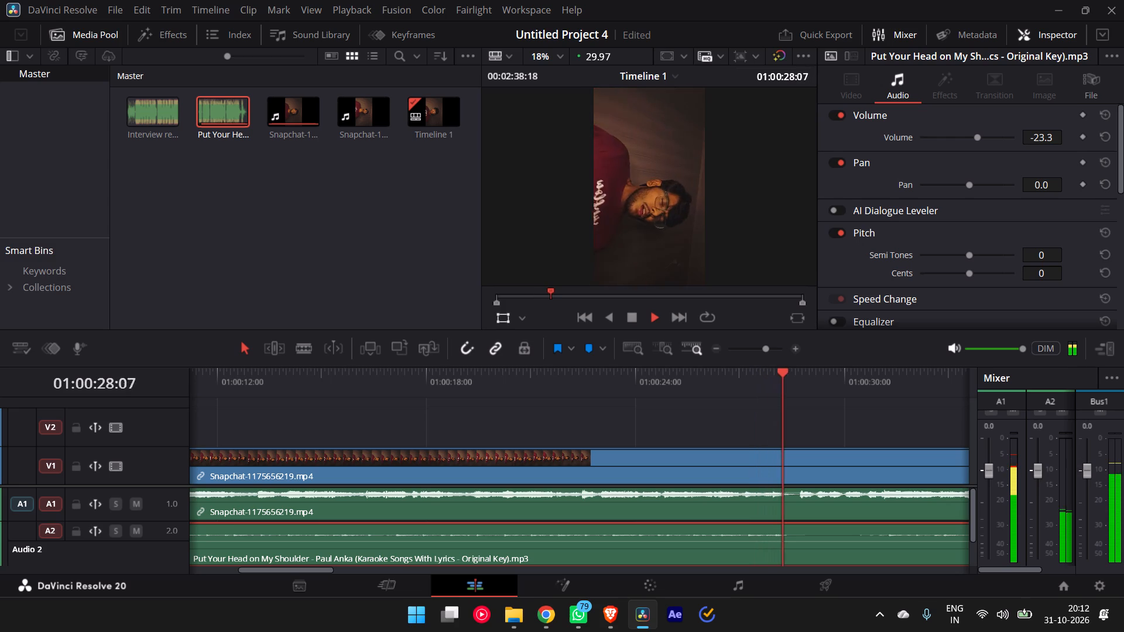
# Raise the Bus1 fader in the mixer to about +2.1 dB during playback.
pyautogui.moveTo(1083, 472); pyautogui.dragTo(1083, 466)
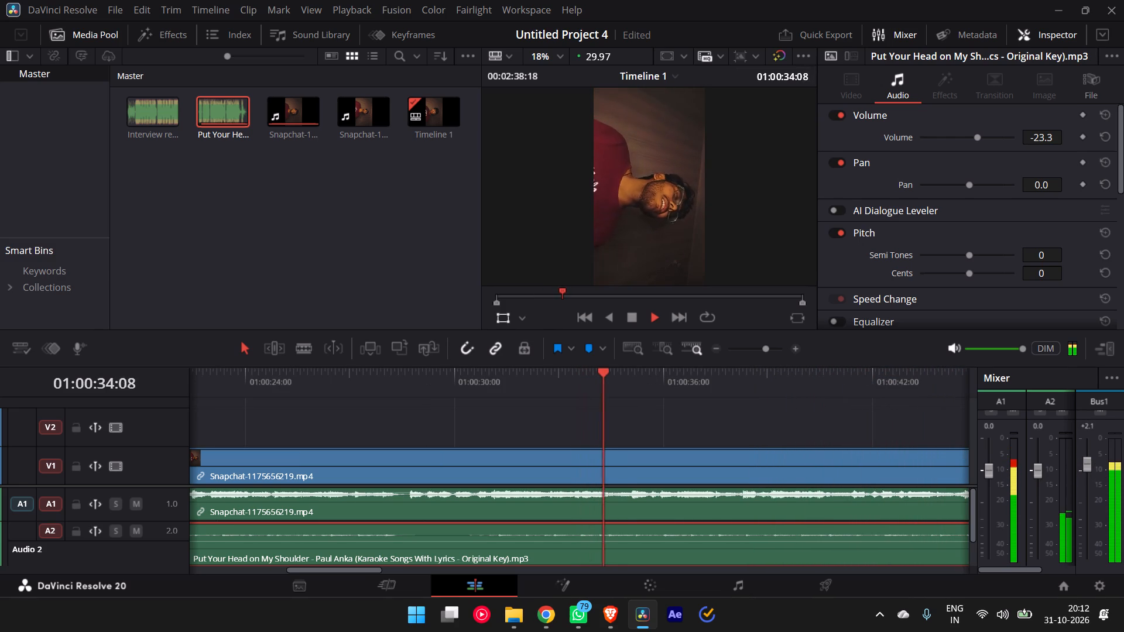
# Lower the Bus1 fader to about +0.5 dB during playback and replay from about 01:00:42.
pyautogui.moveTo(1090, 459); pyautogui.dragTo(1089, 465)
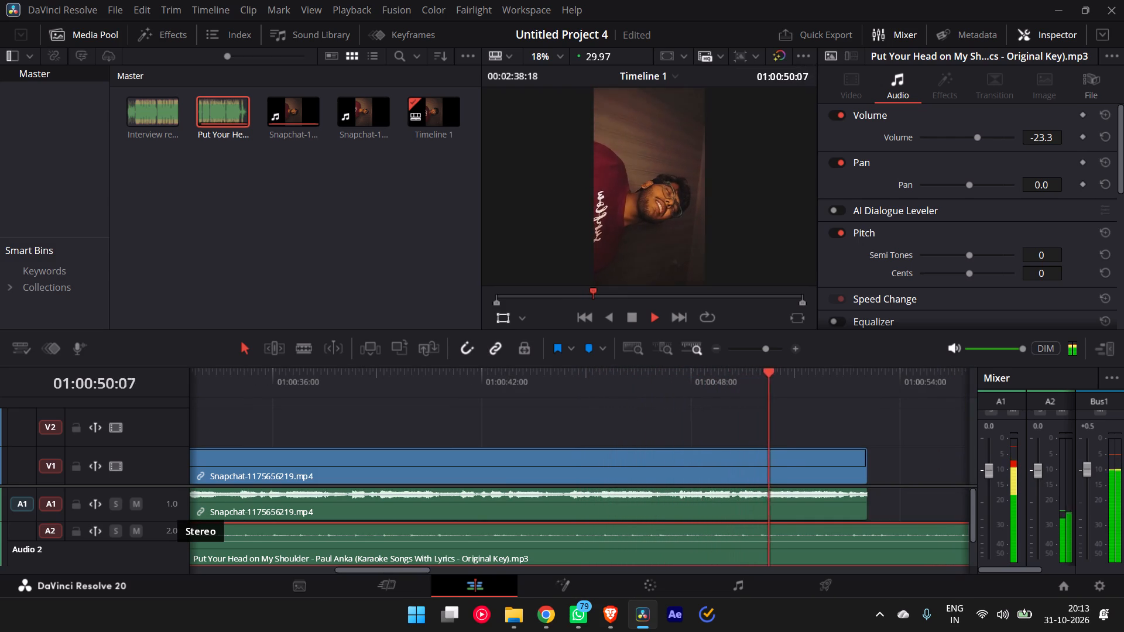
pyautogui.click(482, 377)
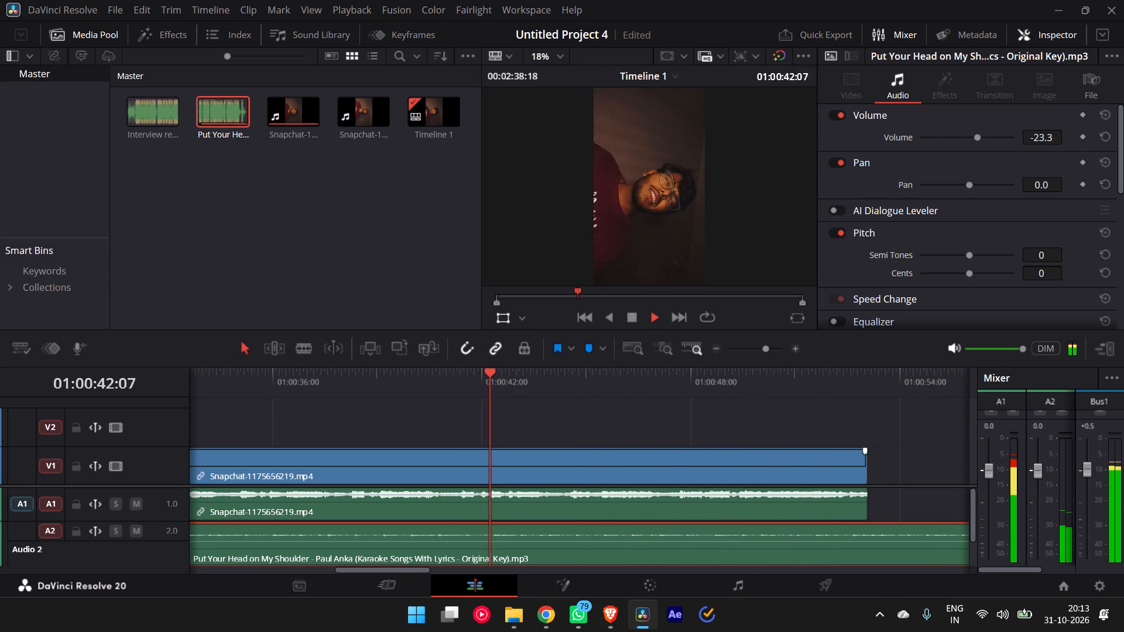
# Mute A2, play the sung track alone and add a second marker to the Snapchat clip at 01:00:28:20.
pyautogui.click(133, 533)
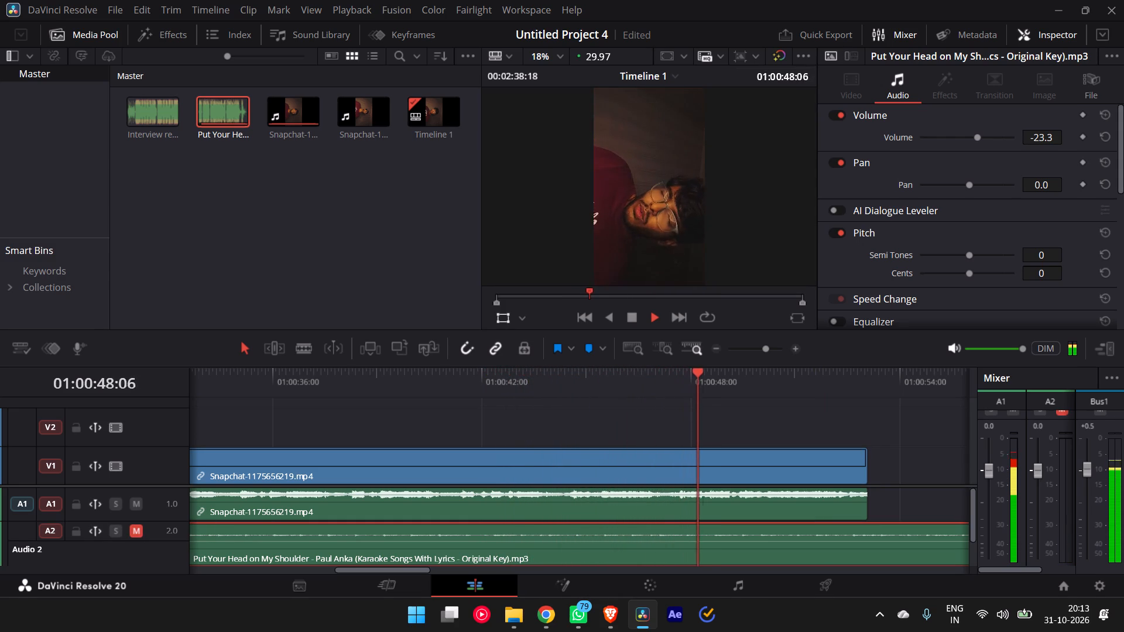
pyautogui.press('space')
pyautogui.moveTo(316, 389); pyautogui.dragTo(176, 411)
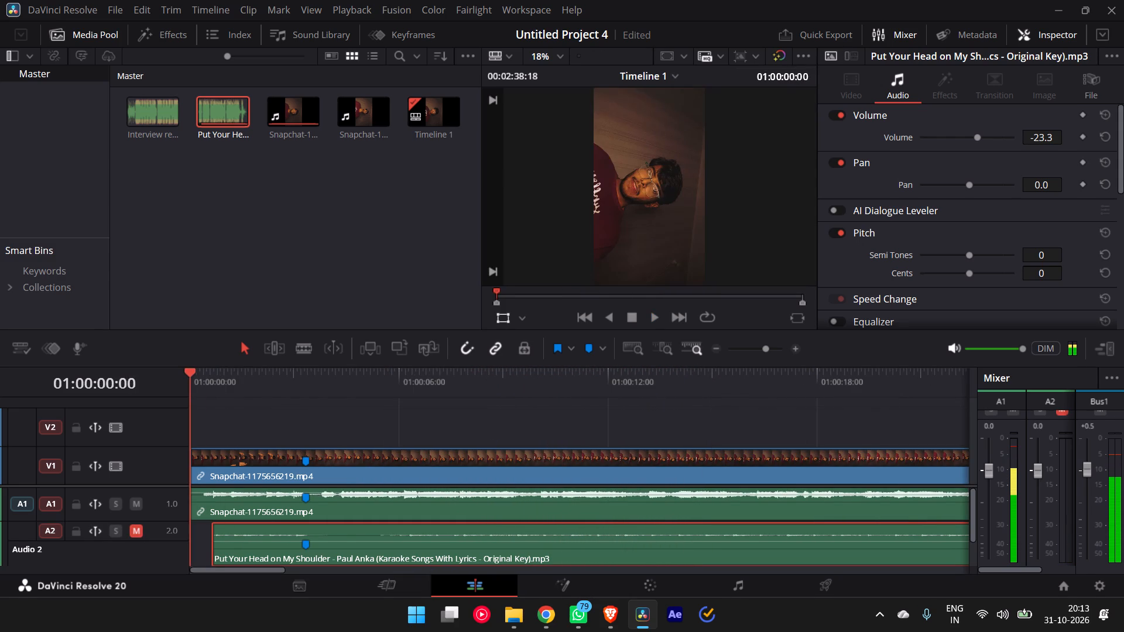
pyautogui.moveTo(176, 411); pyautogui.dragTo(552, 427)
pyautogui.doubleClick(131, 536)
pyautogui.click(140, 533)
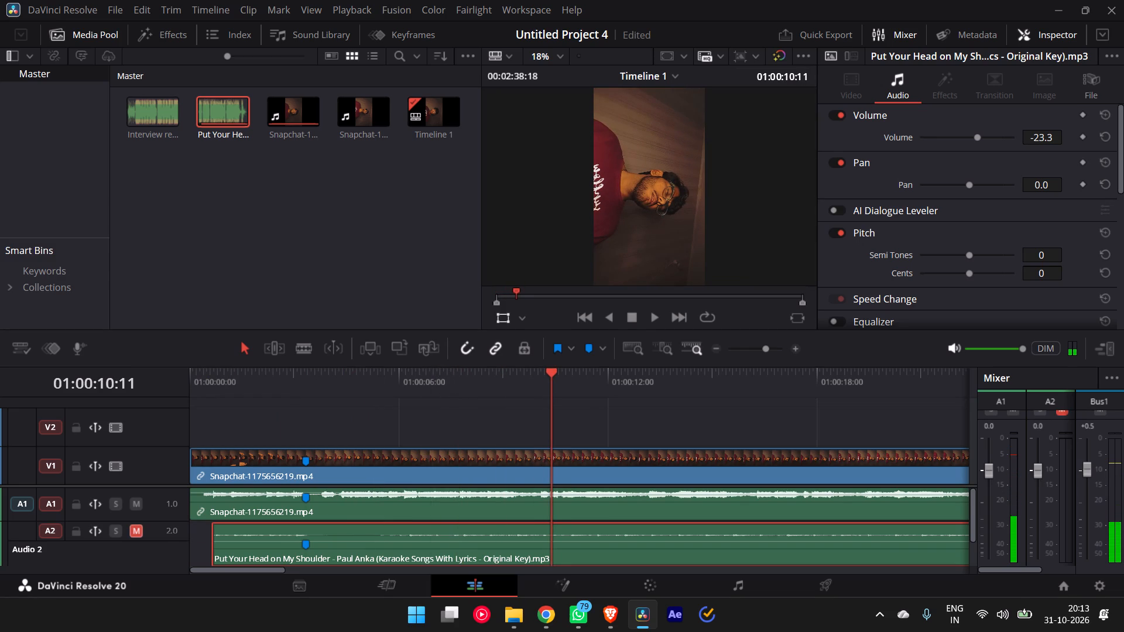
pyautogui.press('space')
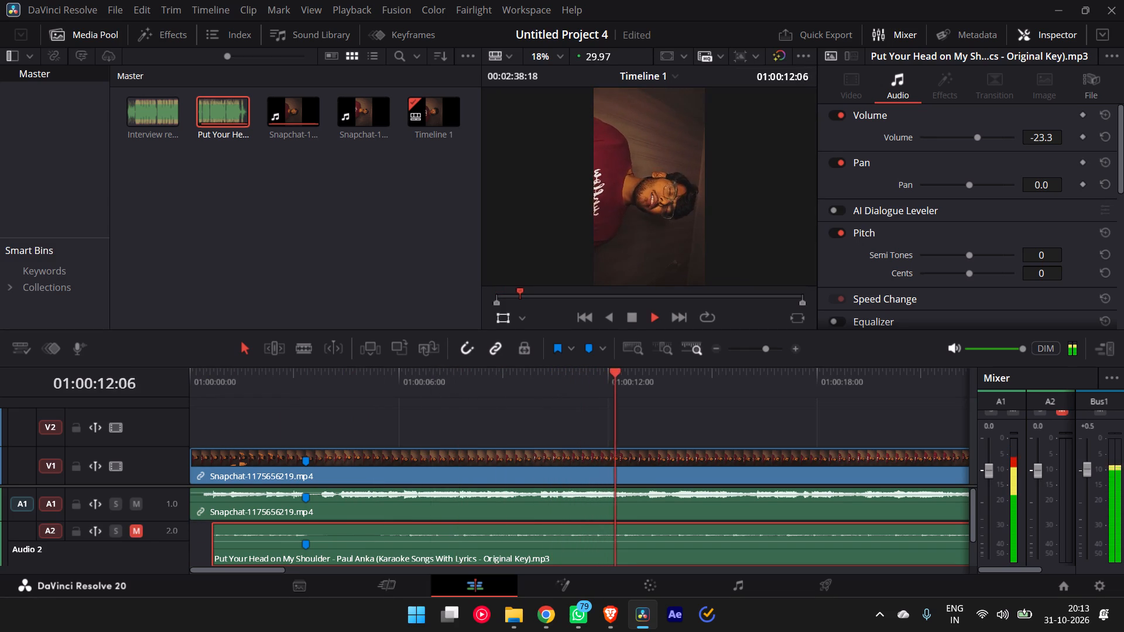
pyautogui.keyDown('alt'); pyautogui.scroll(-3, 468, 509); pyautogui.keyUp('alt')
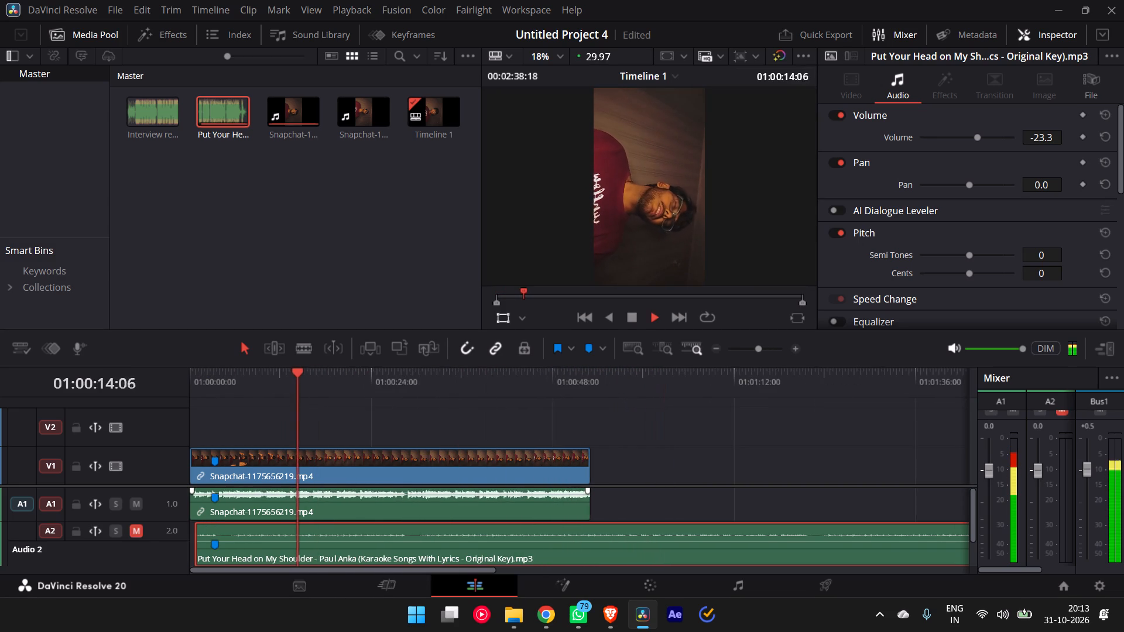
pyautogui.keyDown('alt'); pyautogui.scroll(2, 468, 509); pyautogui.keyUp('alt')
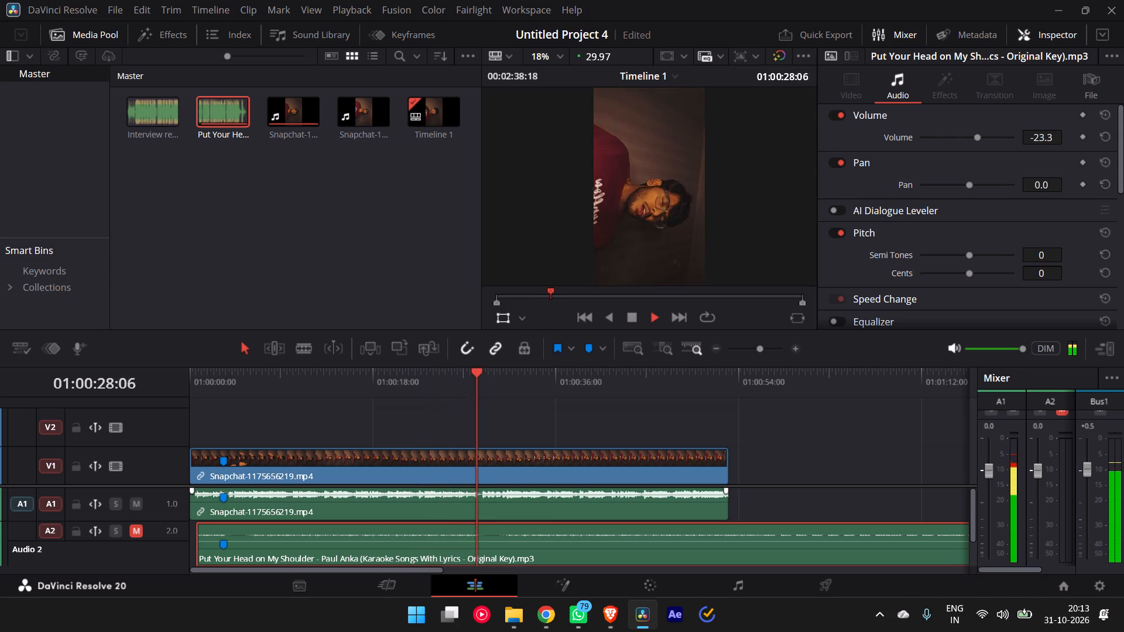
pyautogui.press('space')
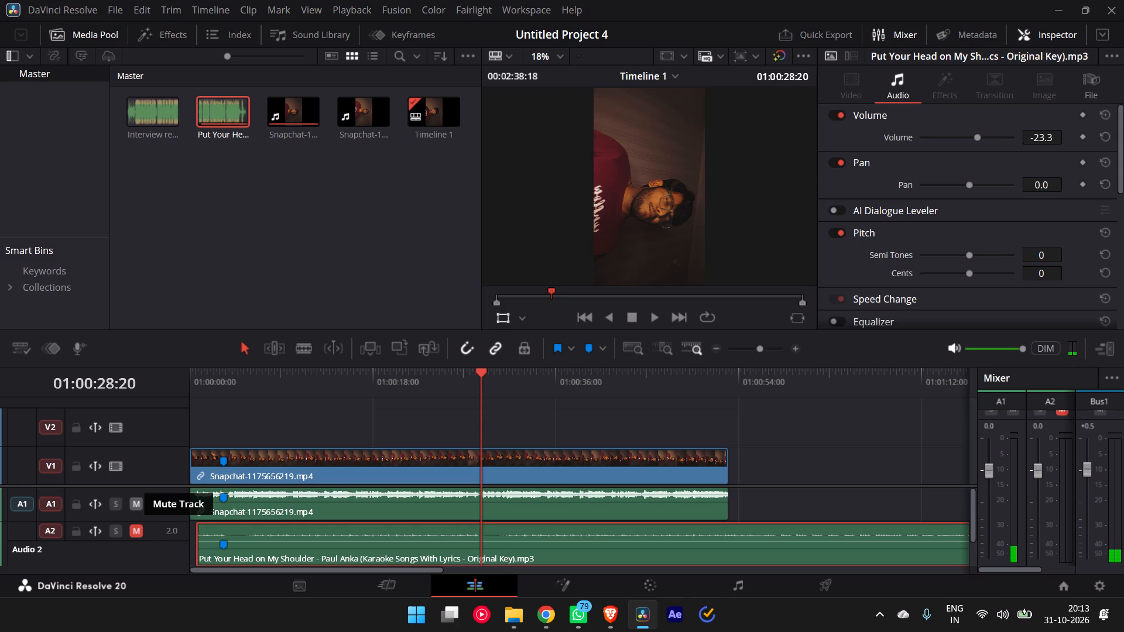
pyautogui.click(486, 507)
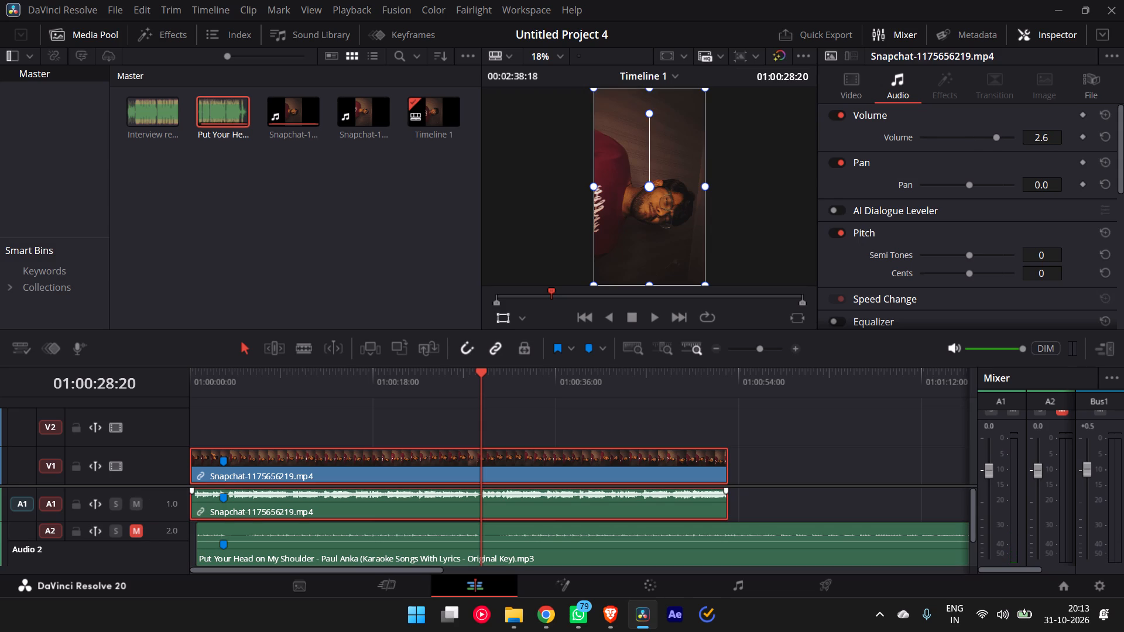
pyautogui.press('m')
# Mute A1, unmute A2, play the karaoke alone and add a second marker to its clip at 01:00:28:09.
pyautogui.click(142, 513)
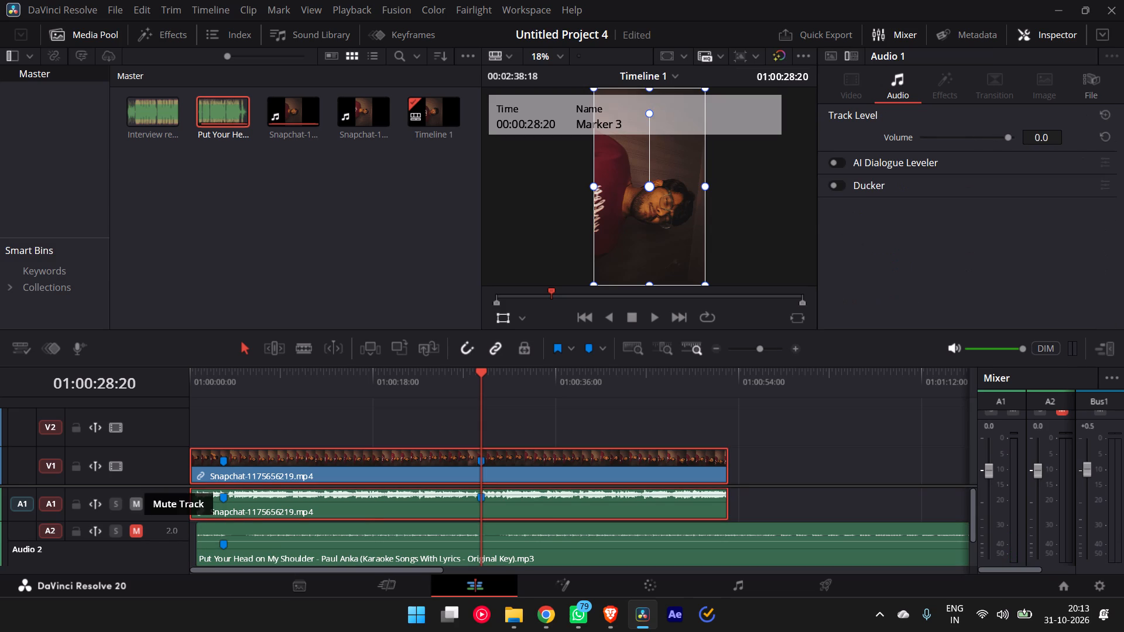
pyautogui.click(132, 504)
pyautogui.click(131, 525)
pyautogui.click(426, 376)
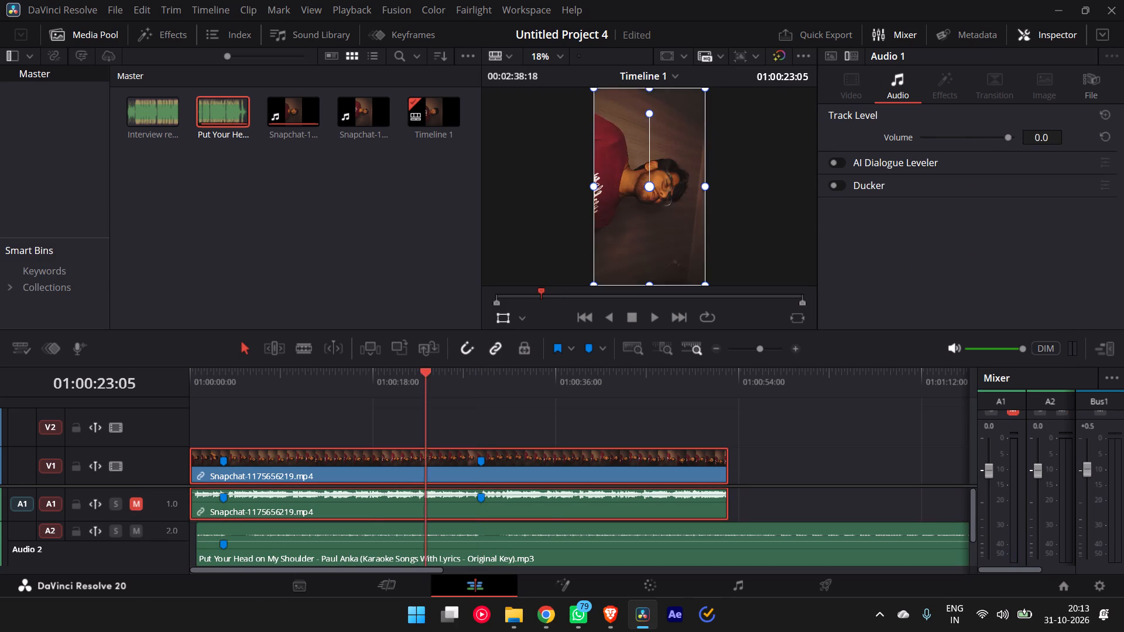
pyautogui.press('space')
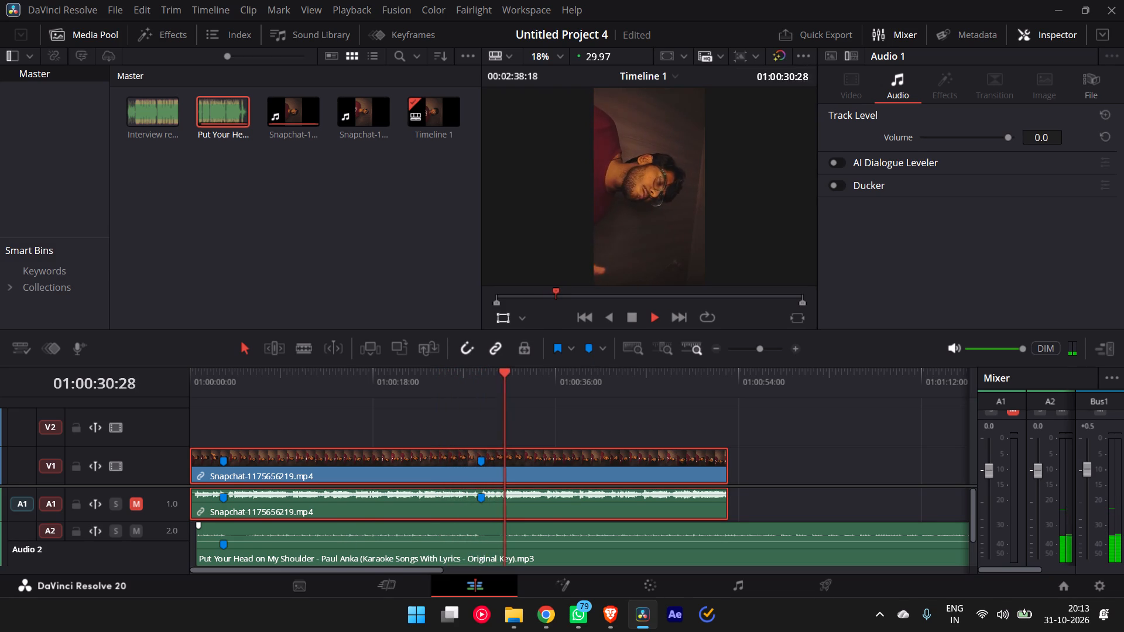
pyautogui.press('space')
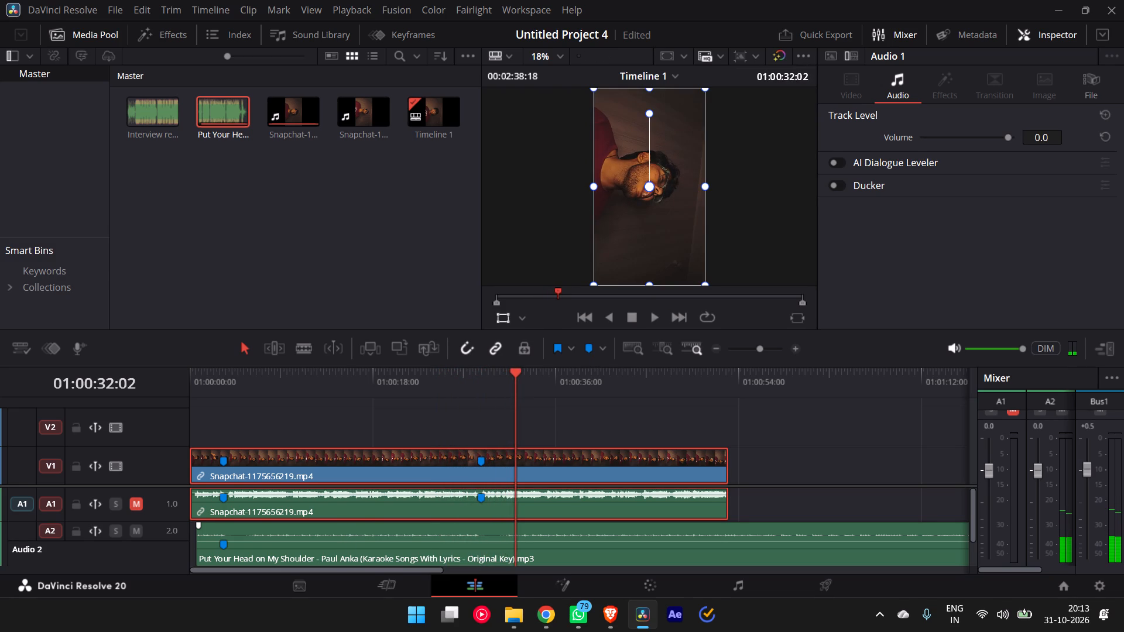
pyautogui.click(451, 381)
pyautogui.press('space')
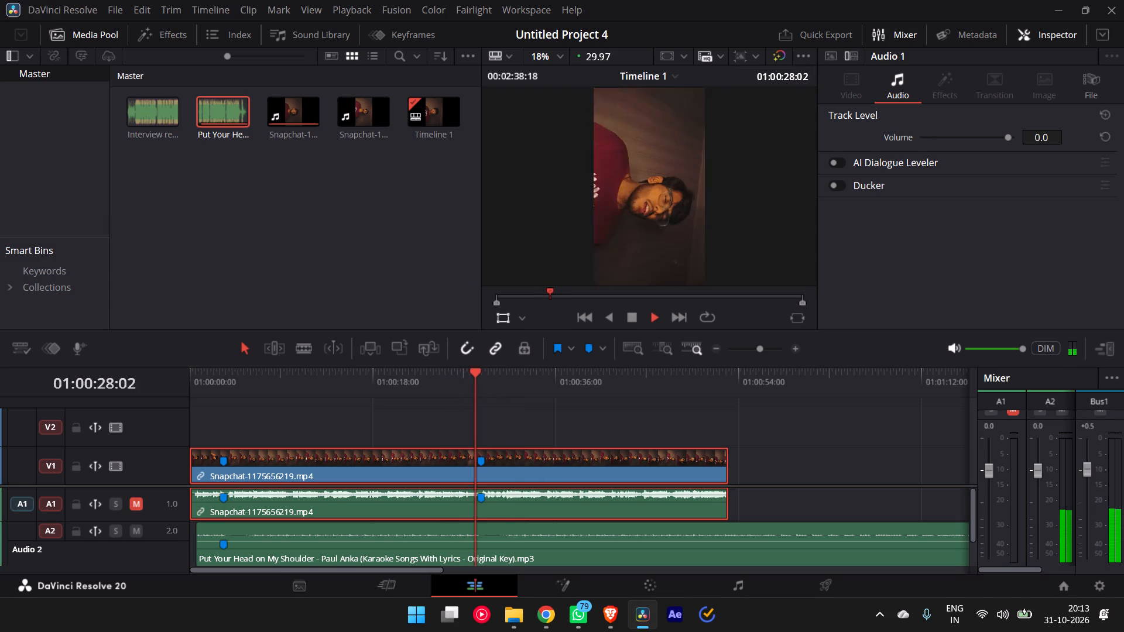
pyautogui.press('space')
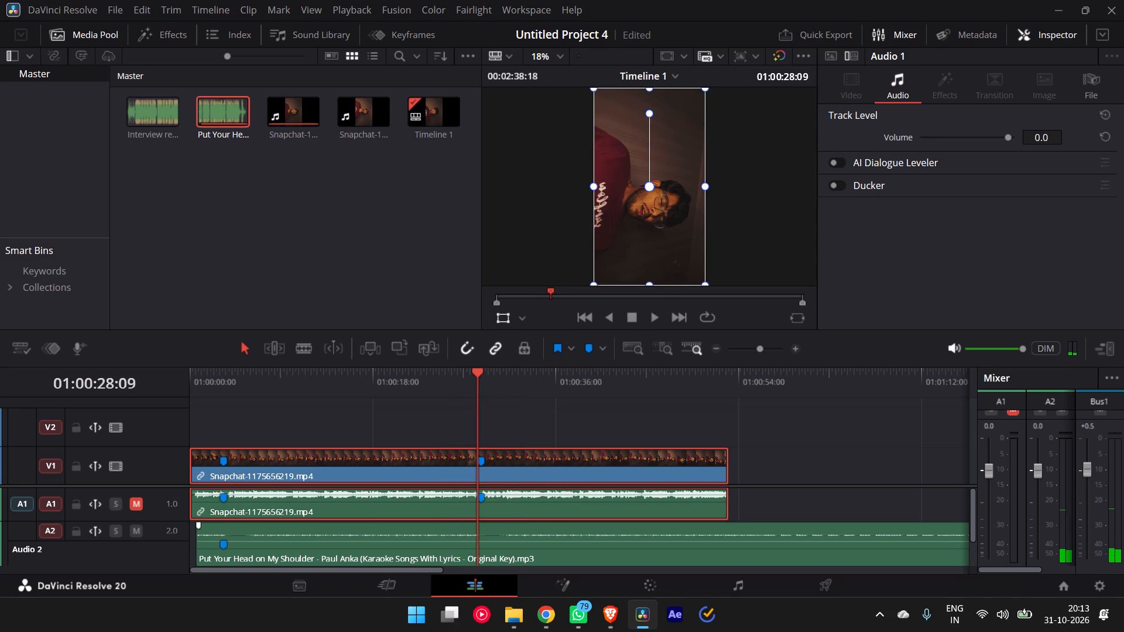
pyautogui.click(479, 538)
pyautogui.press('m')
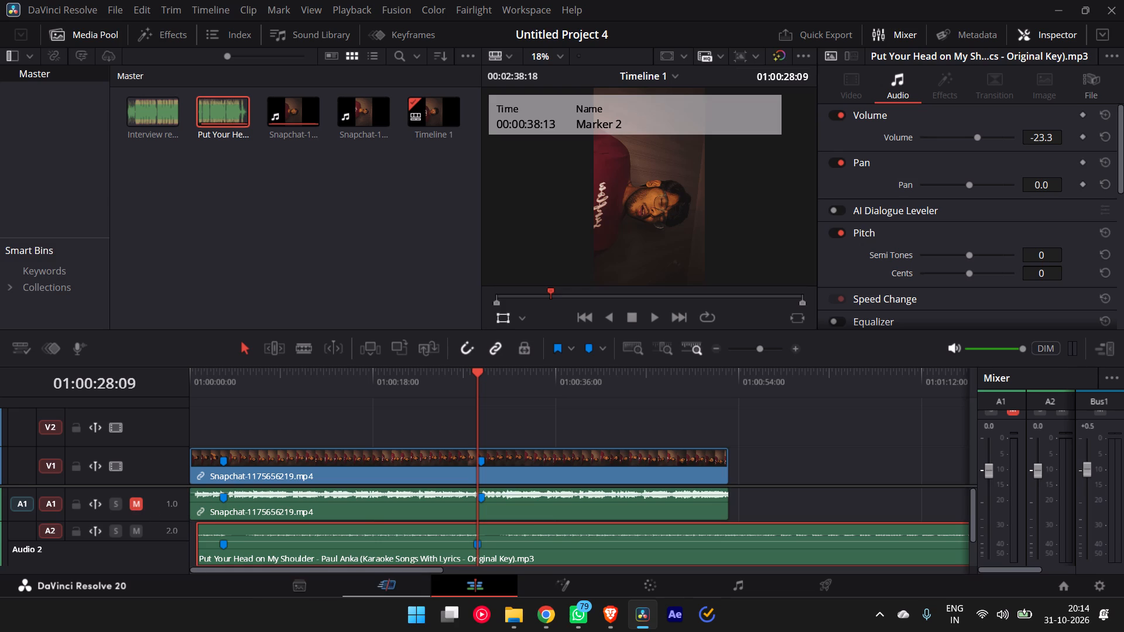
# Mute A2, unmute A1 and replay the vocals before the second markers, stopping at 01:00:28:06.
pyautogui.click(139, 531)
pyautogui.click(133, 503)
pyautogui.click(441, 382)
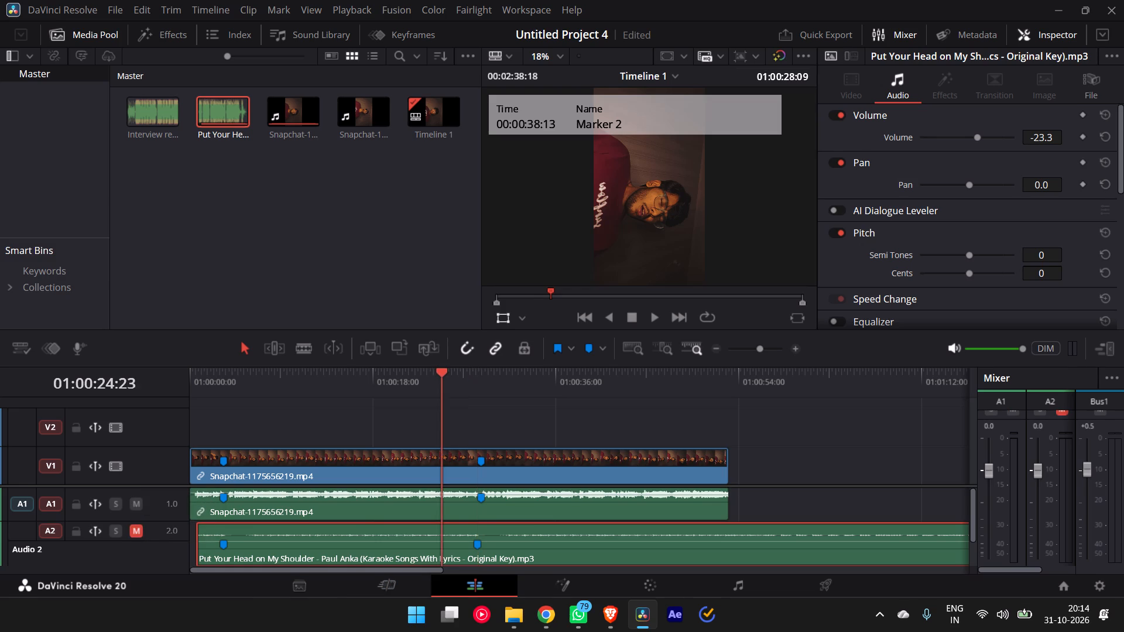
pyautogui.press('space')
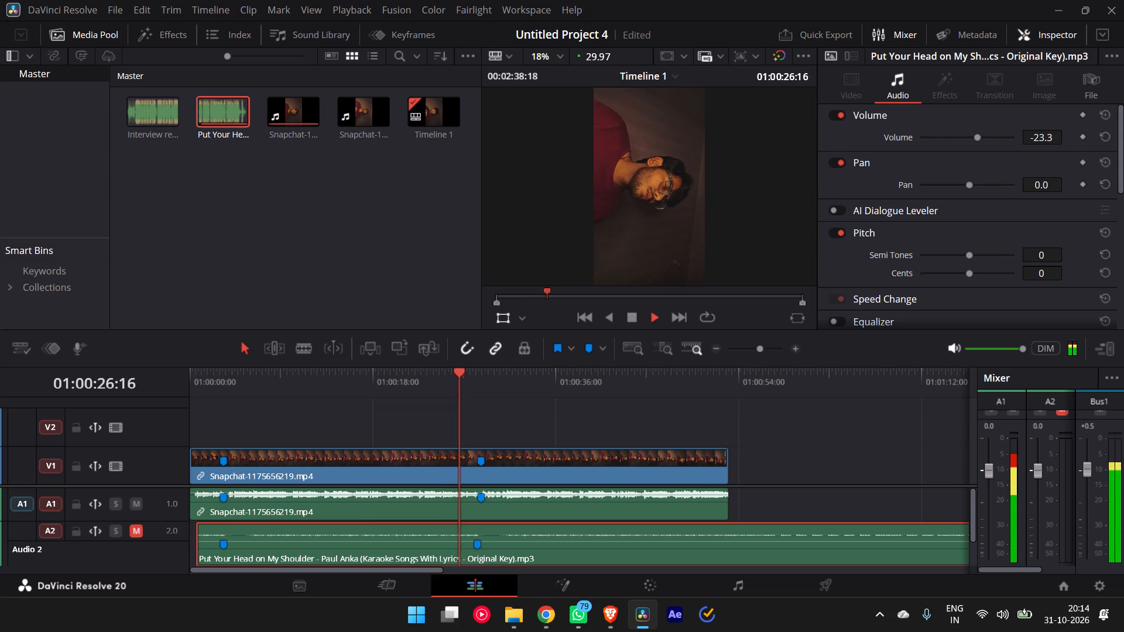
pyautogui.press('space')
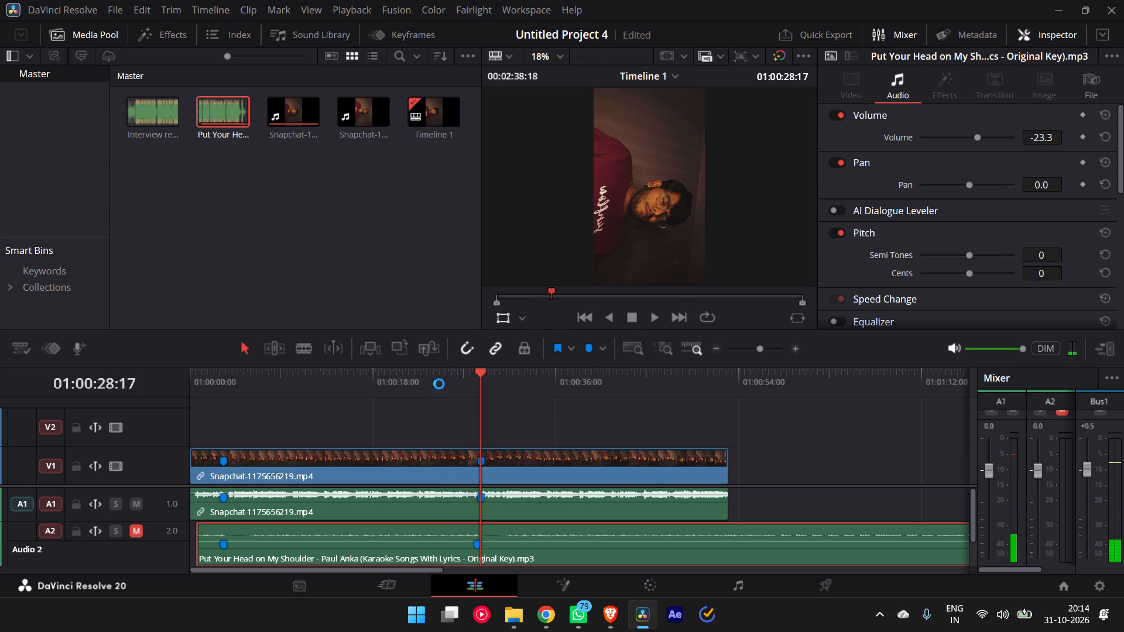
pyautogui.press('space')
pyautogui.press('space')
pyautogui.click(458, 380)
pyautogui.press('space')
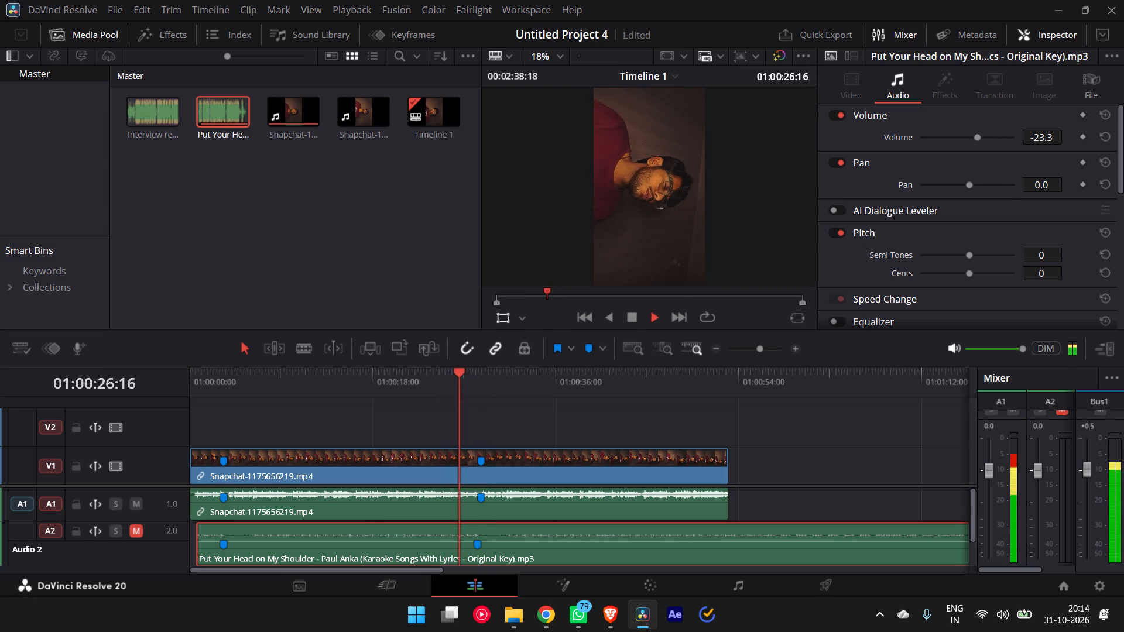
pyautogui.press('space')
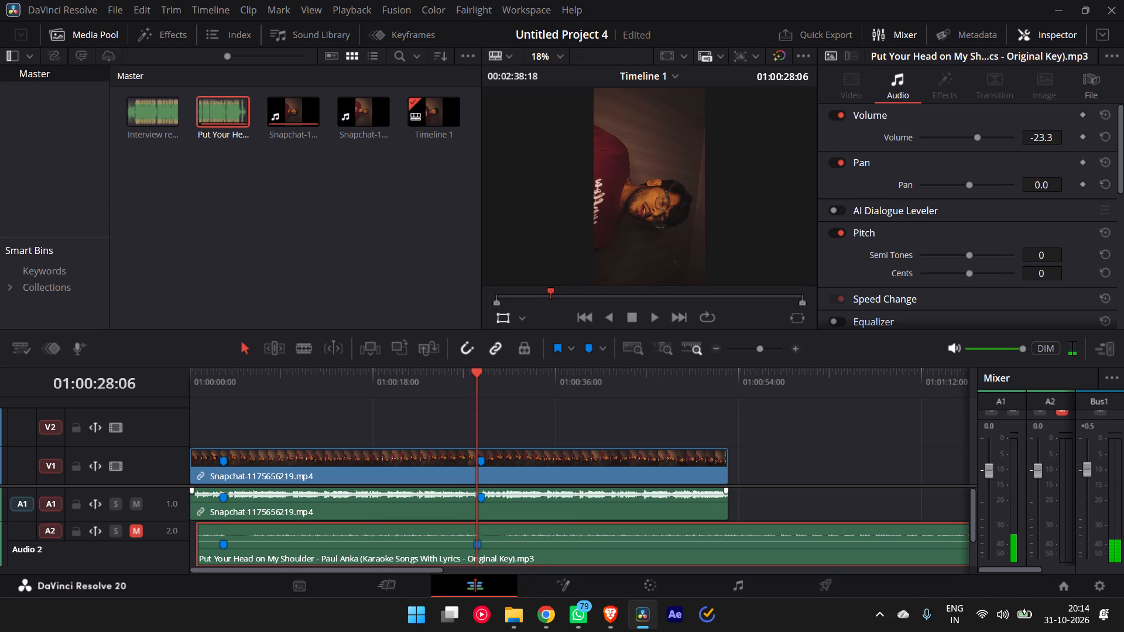
# Shift the karaoke clip on A2 earlier so its second marker lines up with the playhead at 01:00:28:06.
pyautogui.keyDown('alt'); pyautogui.scroll(5, 478, 499); pyautogui.keyUp('alt')
pyautogui.keyDown('alt'); pyautogui.scroll(5, 567, 507); pyautogui.keyUp('alt')
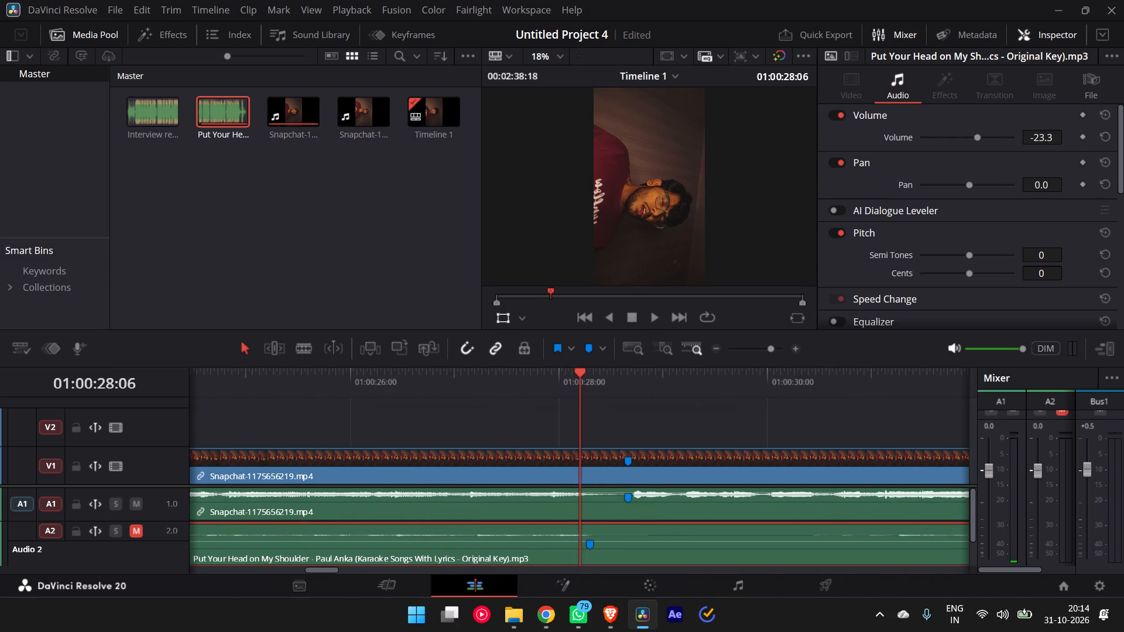
pyautogui.keyDown('alt'); pyautogui.scroll(8, 567, 507); pyautogui.keyUp('alt')
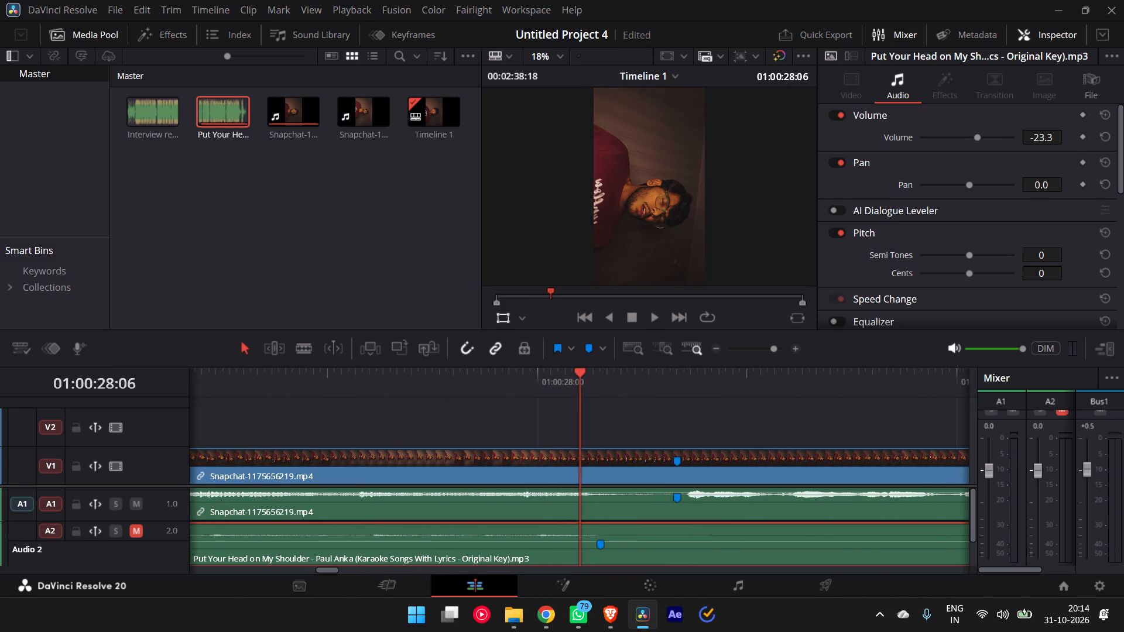
pyautogui.click(615, 547)
pyautogui.moveTo(551, 548); pyautogui.dragTo(544, 547)
pyautogui.moveTo(544, 547); pyautogui.dragTo(535, 545)
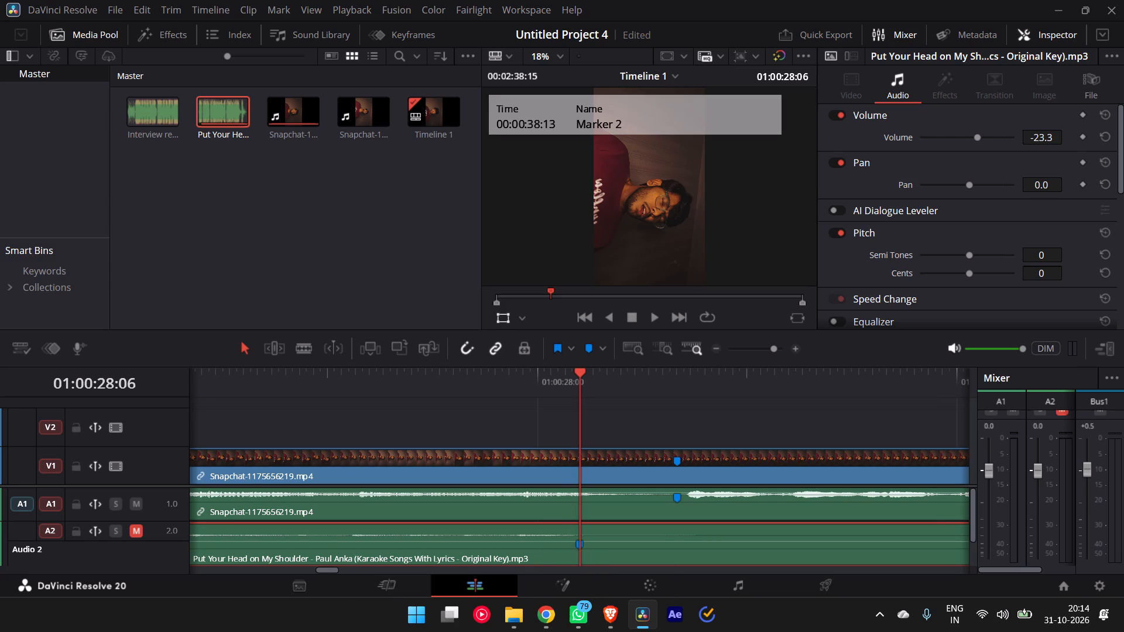
# Unmute A2 and play both tracks together from 01:00:00:16 to check the new alignment.
pyautogui.keyDown('alt'); pyautogui.scroll(-13, 309, 473); pyautogui.keyUp('alt')
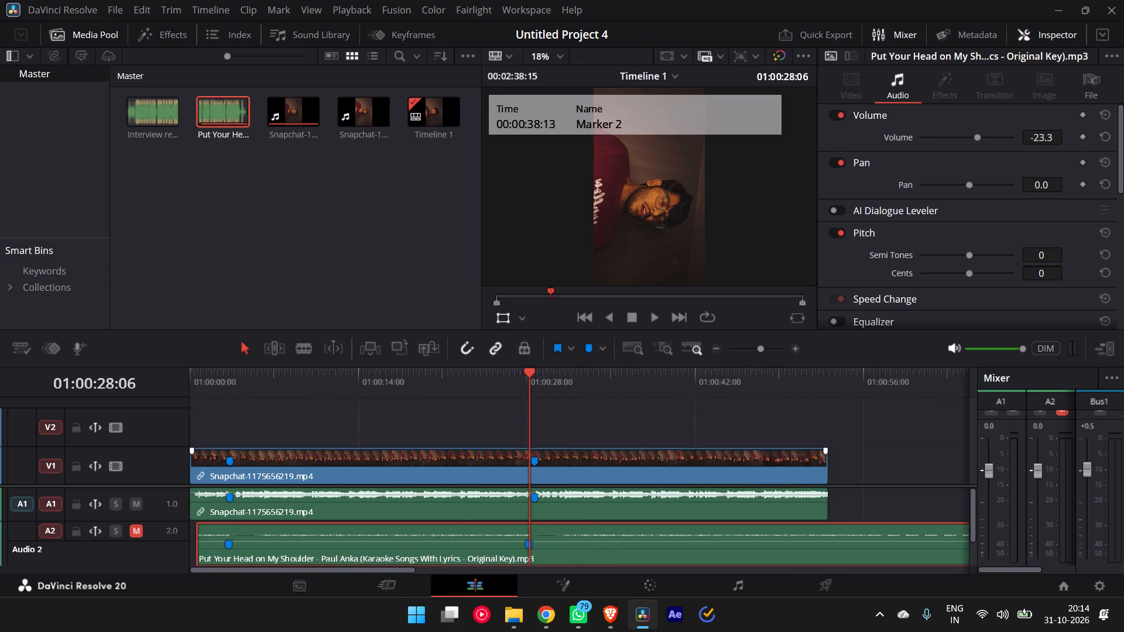
pyautogui.keyDown('alt'); pyautogui.scroll(-3, 309, 473); pyautogui.keyUp('alt')
pyautogui.click(198, 386)
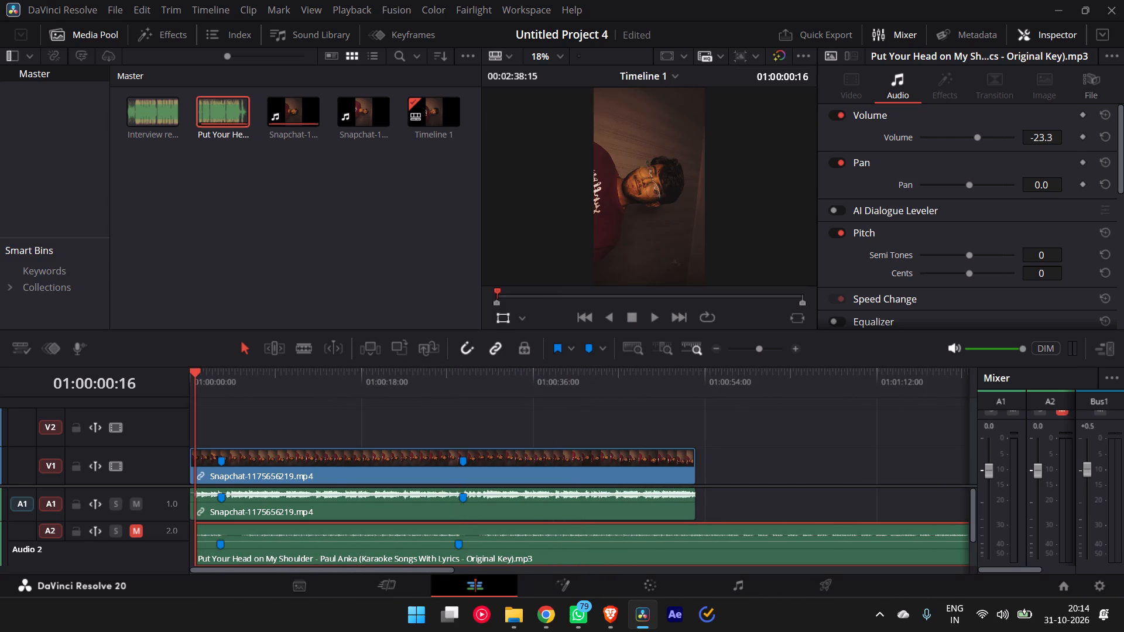
pyautogui.click(140, 530)
pyautogui.press('space')
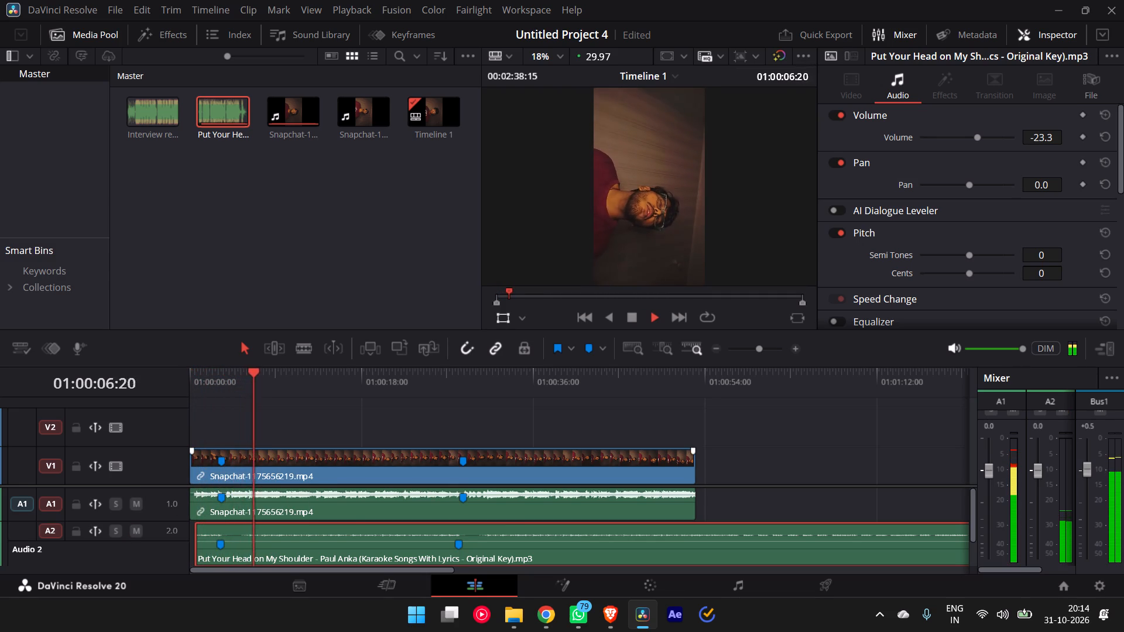
# Trim the end of the karaoke clip on A2 back to the end of the Snapchat clip.
pyautogui.keyDown('alt'); pyautogui.scroll(-6, 616, 421); pyautogui.keyUp('alt')
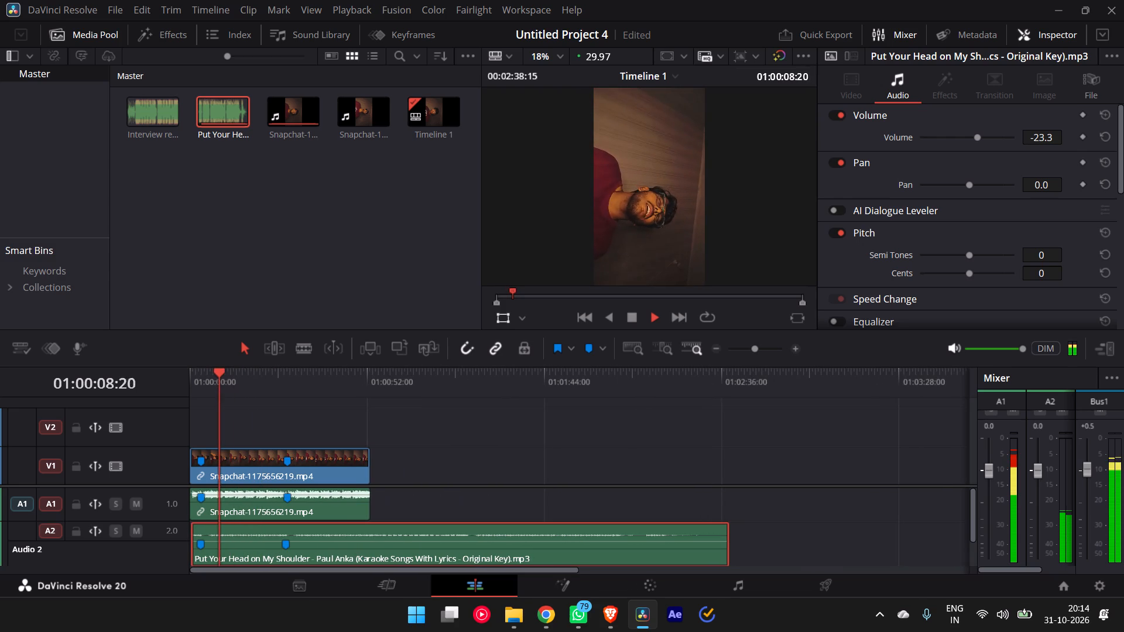
pyautogui.moveTo(729, 543); pyautogui.dragTo(402, 542)
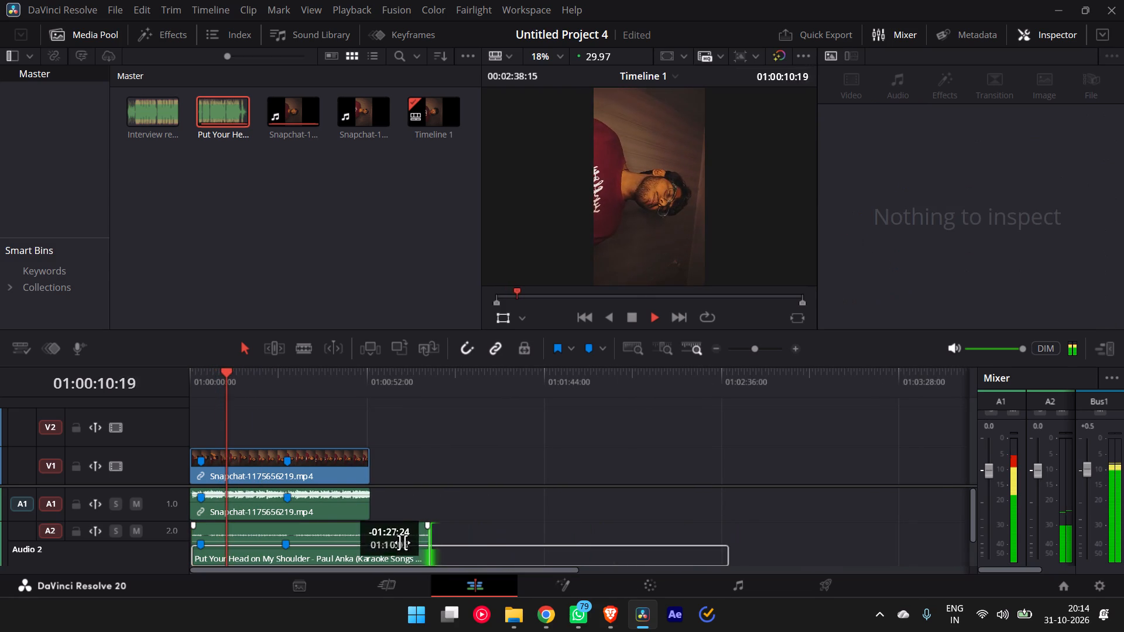
pyautogui.moveTo(402, 542); pyautogui.dragTo(371, 540)
pyautogui.click(428, 503)
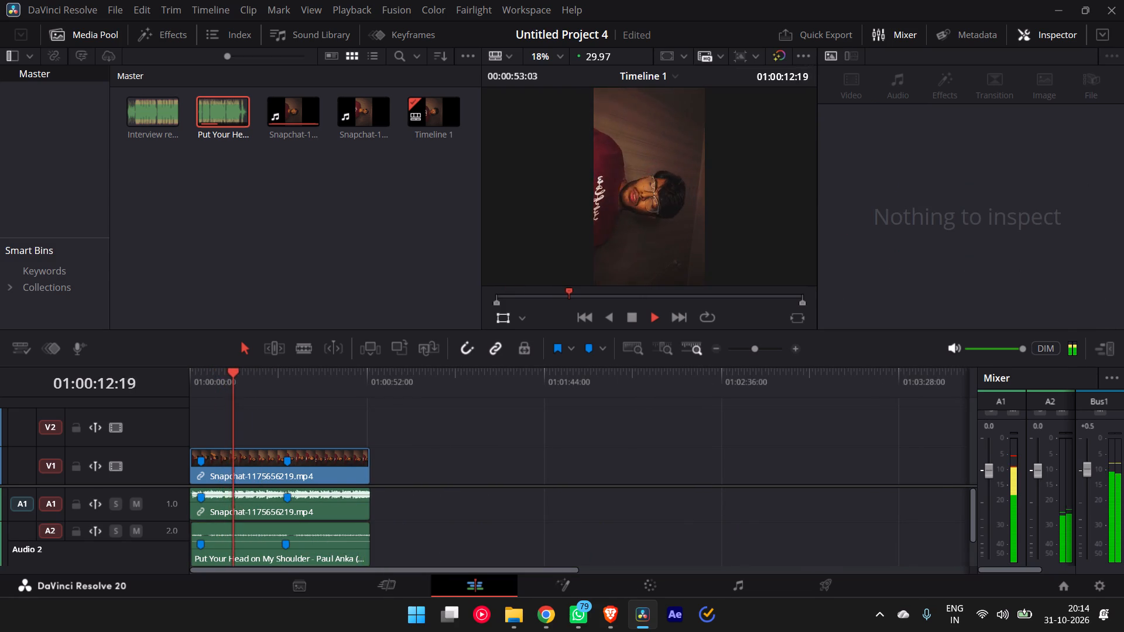
# Reduce the height of the A2 track in the timeline.
pyautogui.scroll(-5, 428, 503)
pyautogui.scroll(5, 428, 503)
pyautogui.scroll(-3, 395, 514)
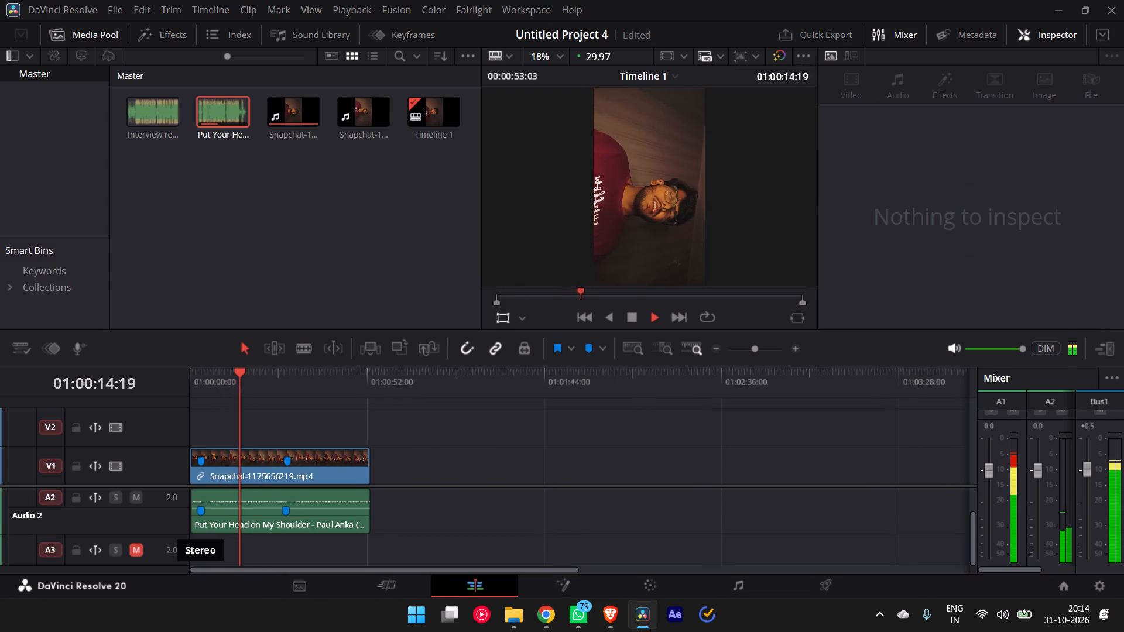
pyautogui.moveTo(160, 533); pyautogui.dragTo(151, 495)
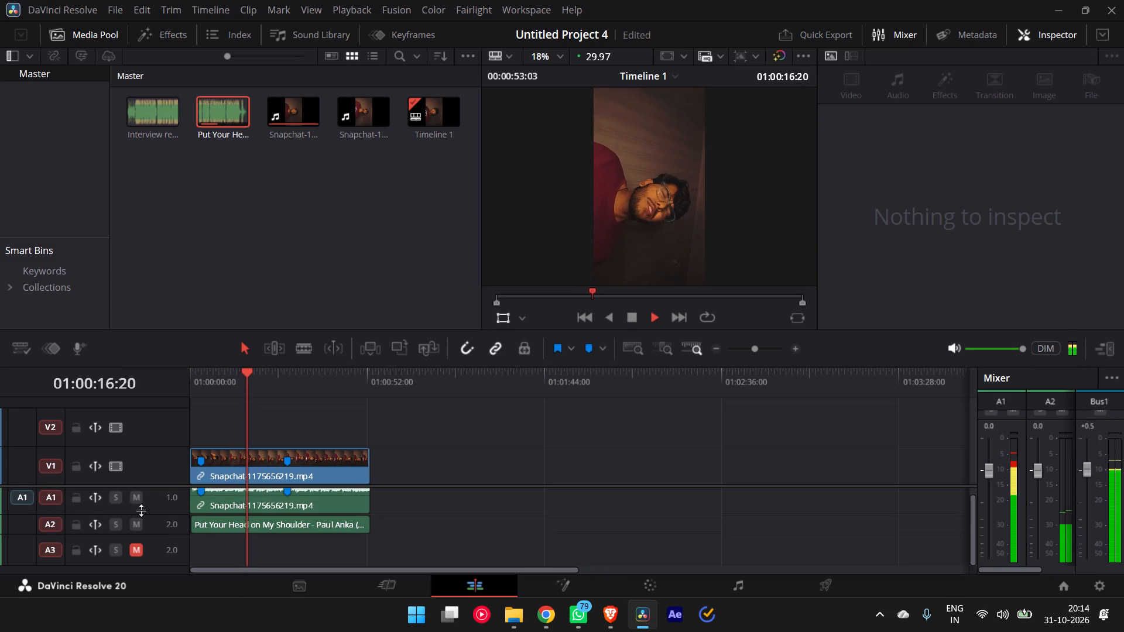
# Reduce the height of the A1 track in the timeline.
pyautogui.moveTo(141, 510); pyautogui.dragTo(141, 485)
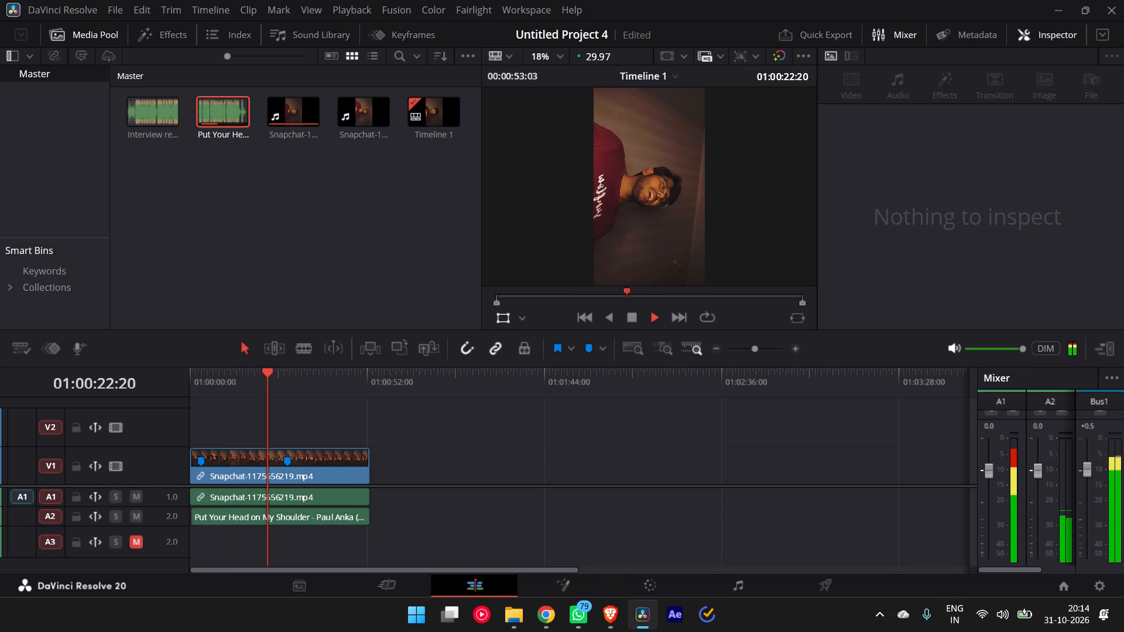
# Delete the muted A3 audio track from the timeline.
pyautogui.rightClick(161, 540)
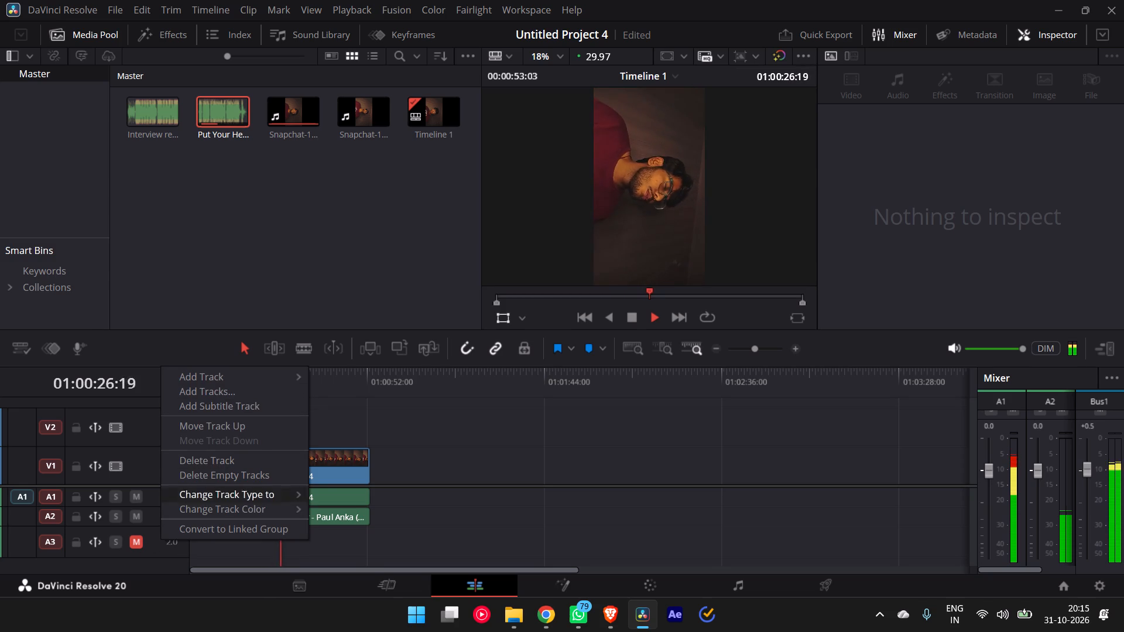
pyautogui.click(196, 460)
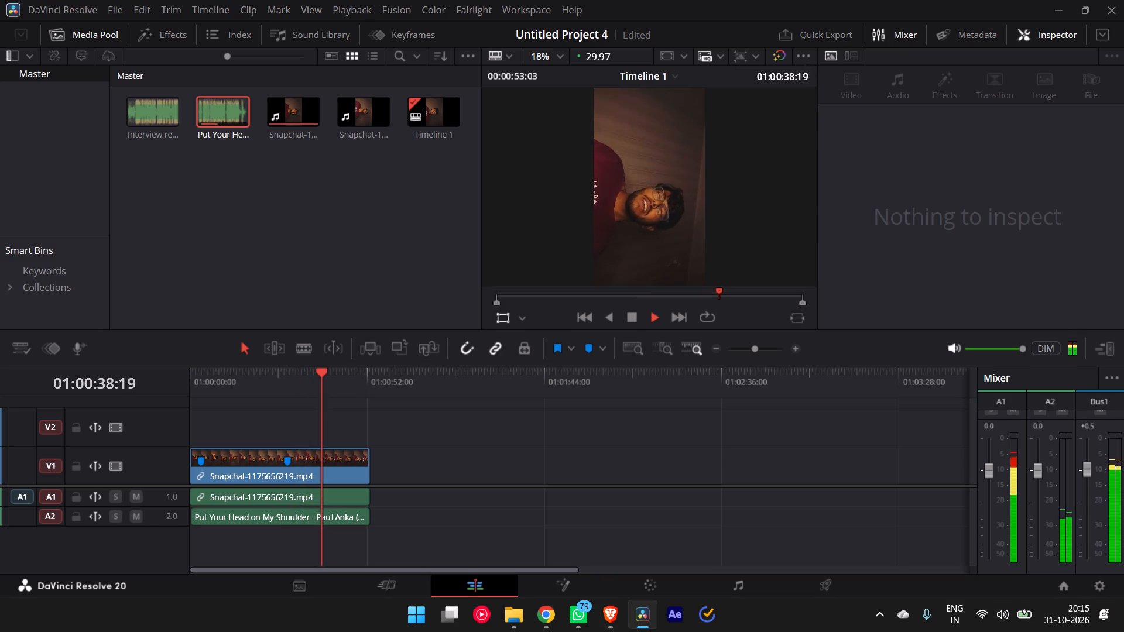
# Increase the height of the A2 track until the karaoke clip's waveform and markers show.
pyautogui.moveTo(161, 524); pyautogui.dragTo(149, 555)
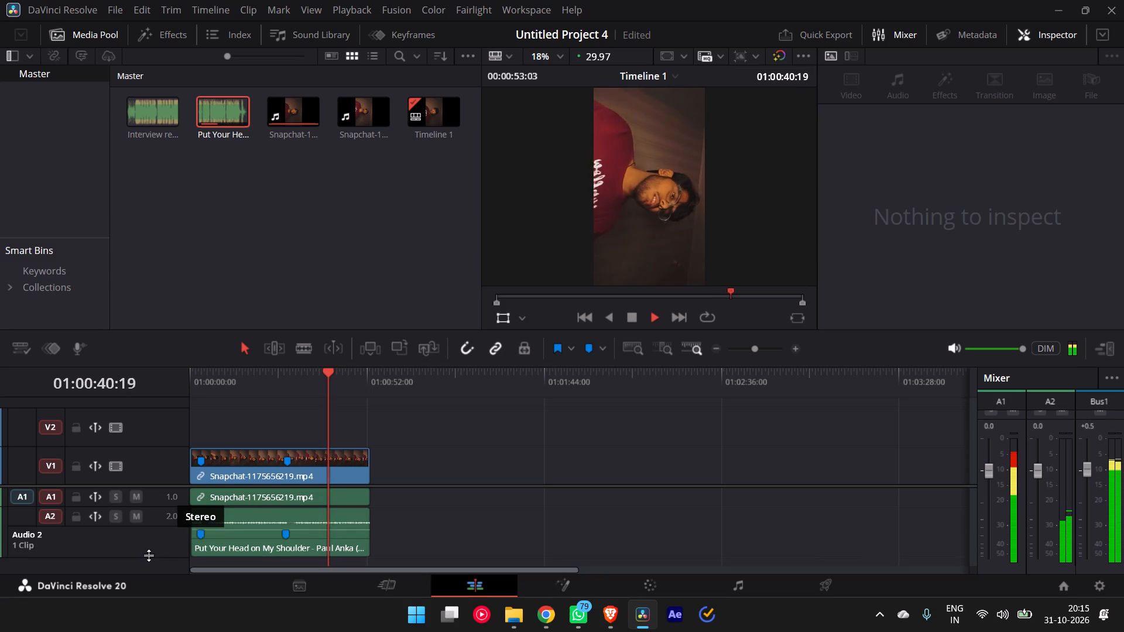
pyautogui.moveTo(149, 555); pyautogui.dragTo(149, 564)
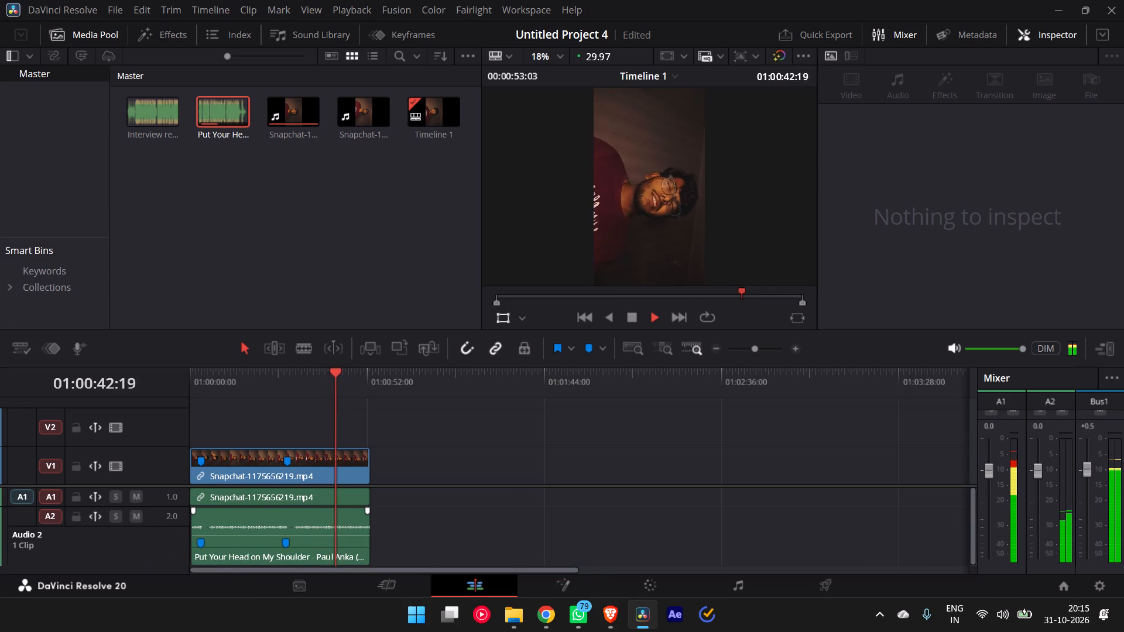
# Set the volume of the karaoke clip on A2 to -20.
pyautogui.keyDown('alt'); pyautogui.scroll(16, 359, 507); pyautogui.keyUp('alt')
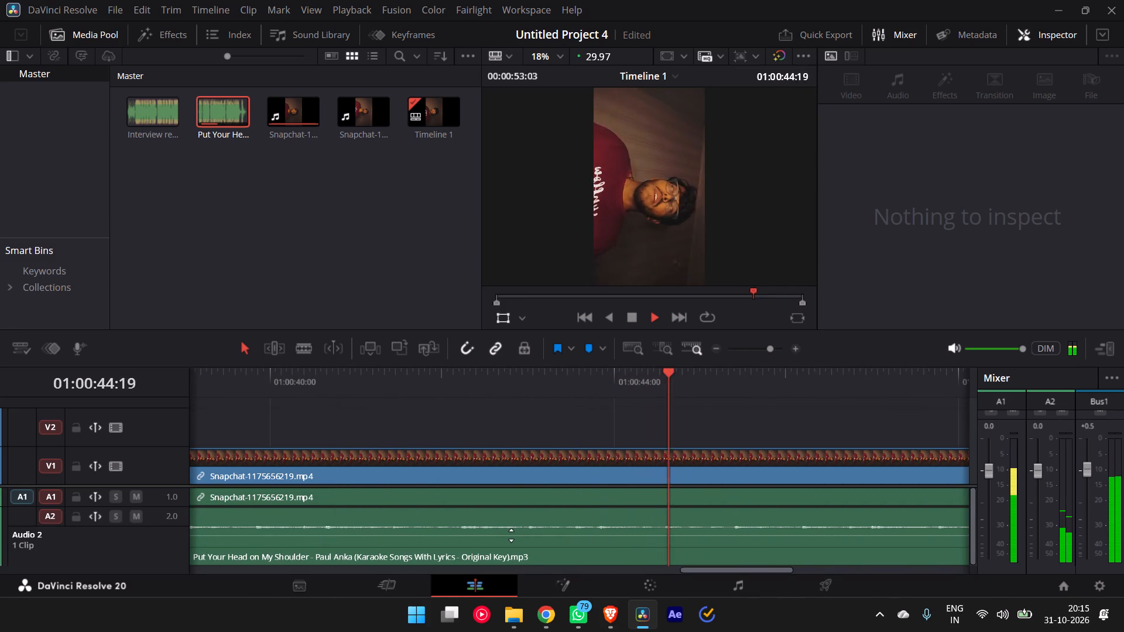
pyautogui.click(511, 535)
pyautogui.click(488, 545)
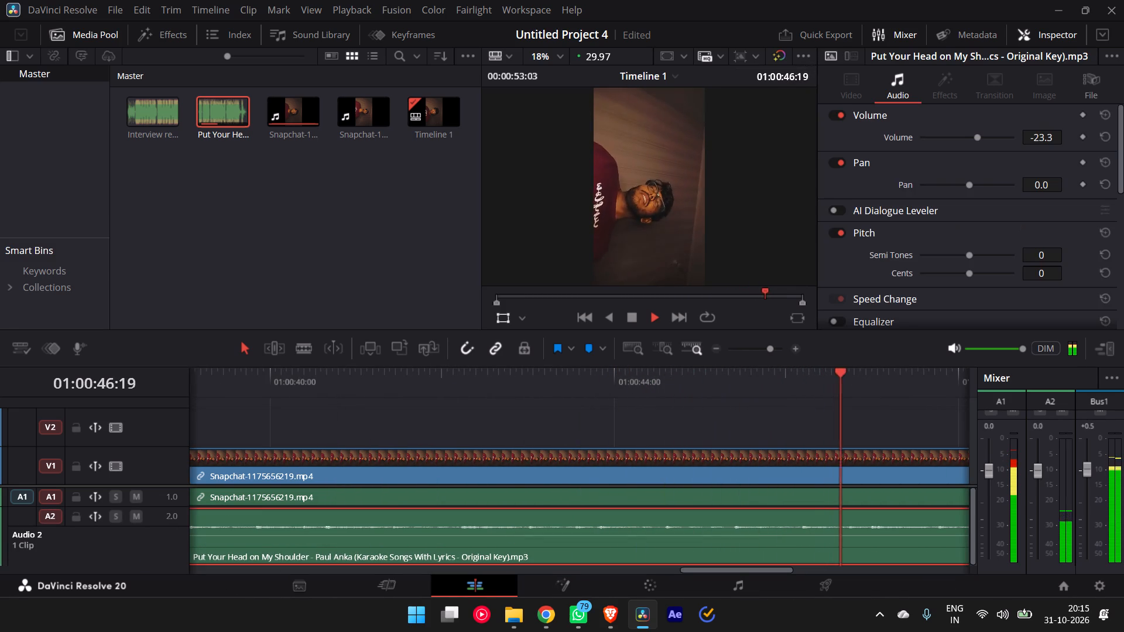
pyautogui.scroll(7, 892, 178)
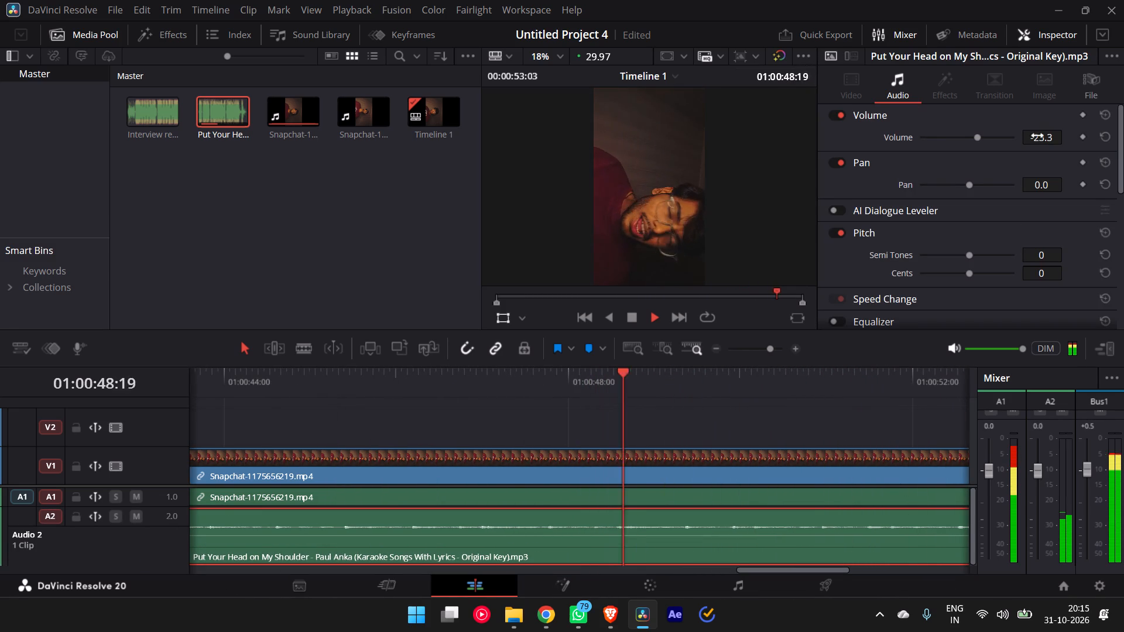
pyautogui.click(1037, 136)
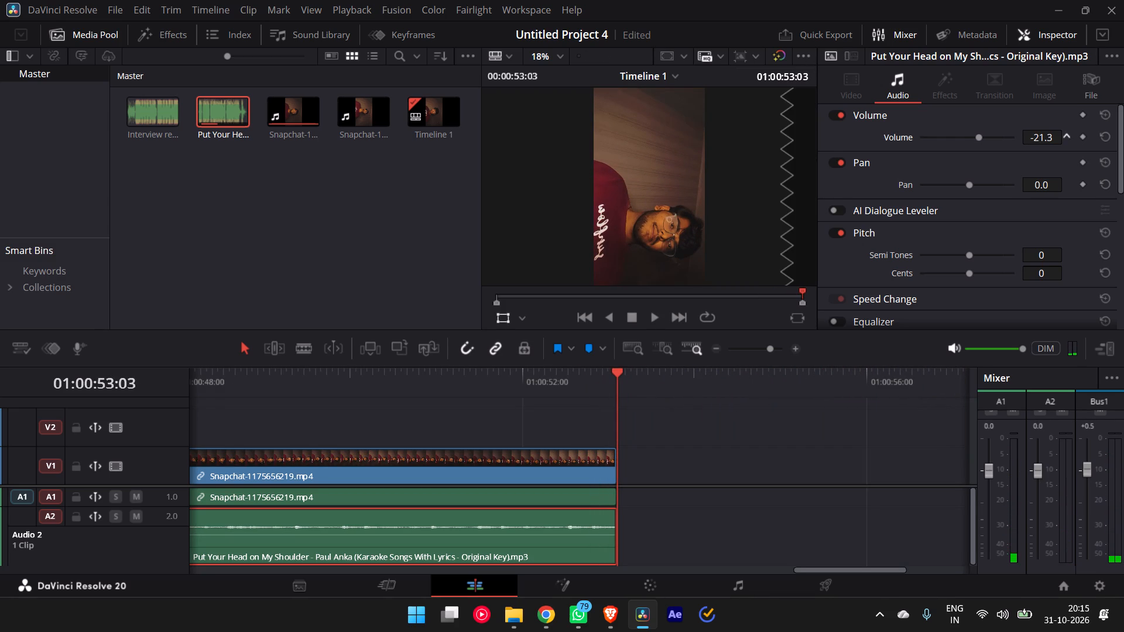
pyautogui.click(1041, 138)
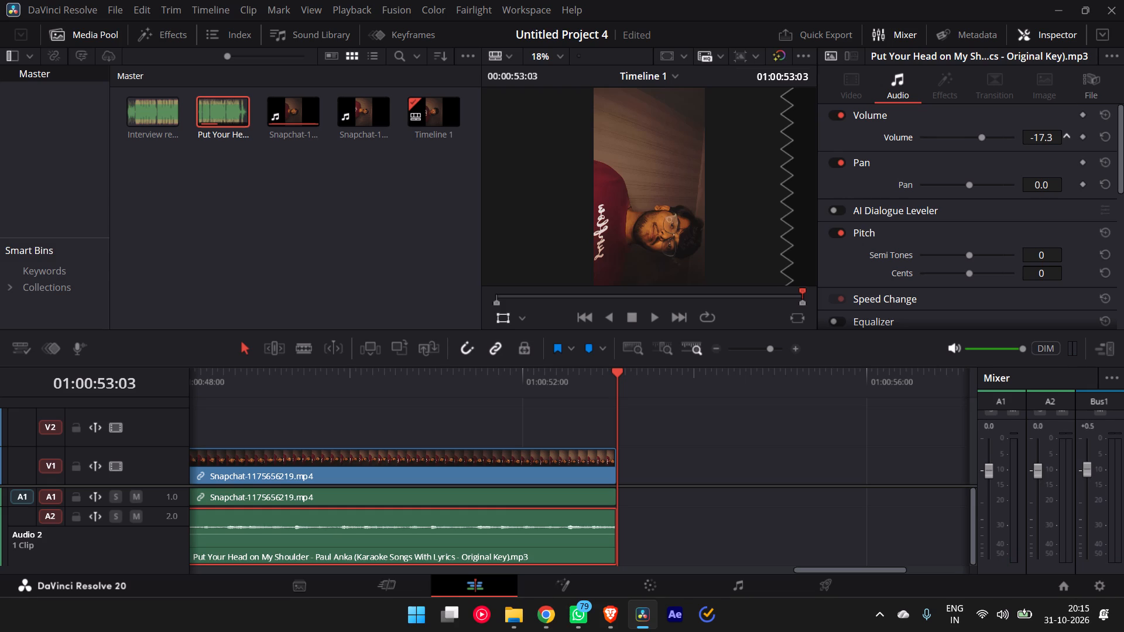
pyautogui.doubleClick(1040, 141)
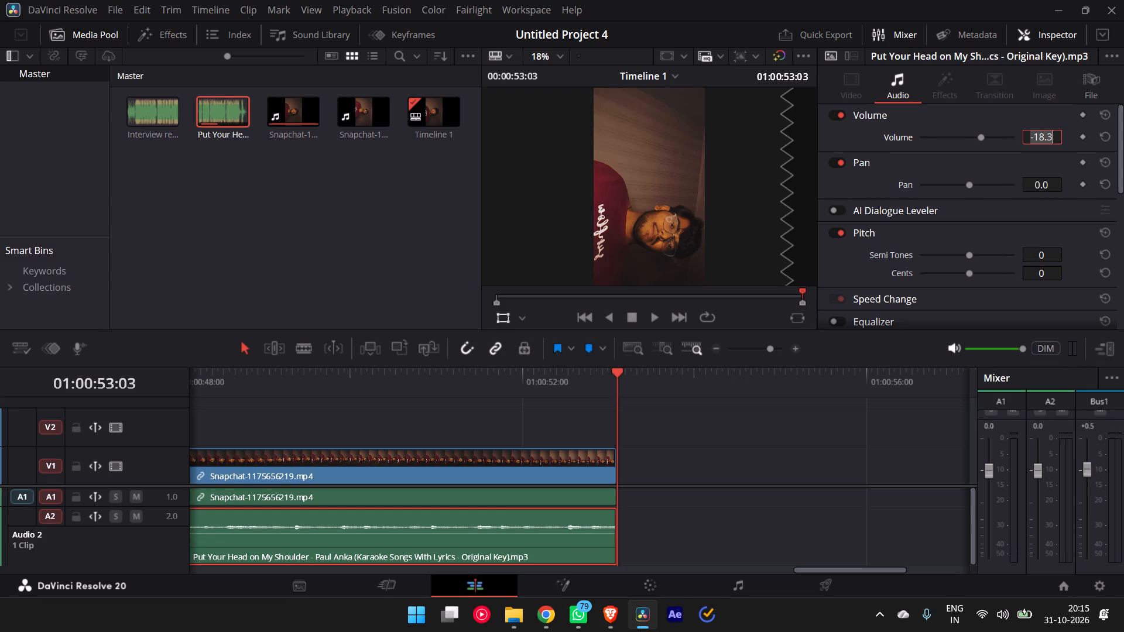
pyautogui.write('-20')
pyautogui.press('Return')
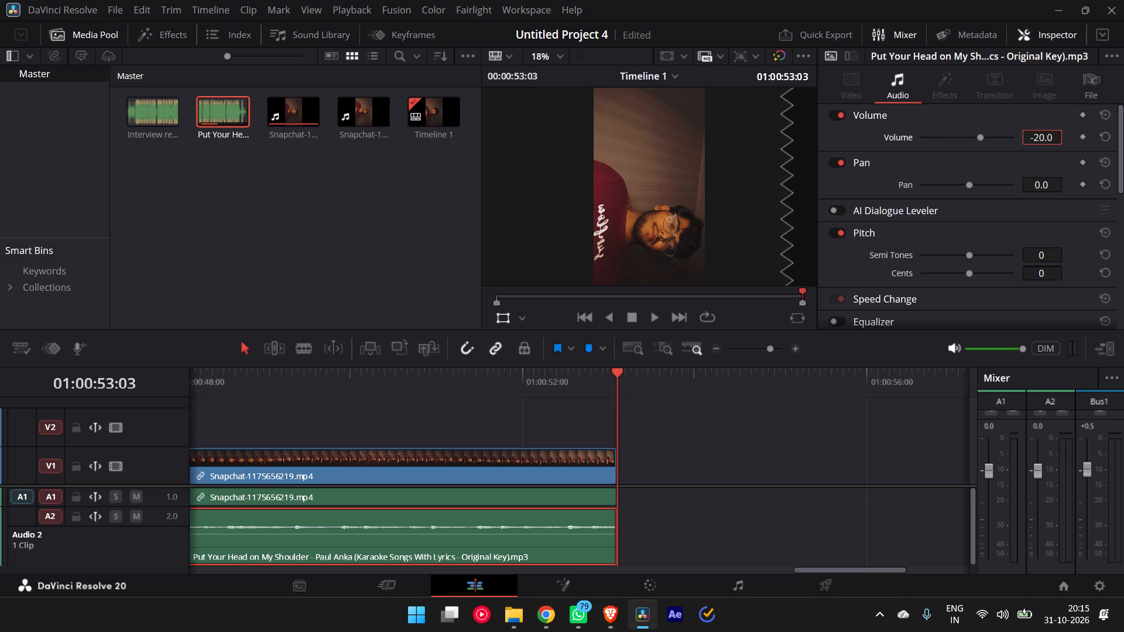
# Play the timeline from its start to check the balance between the voice and the karaoke, and stop playback.
pyautogui.moveTo(304, 390); pyautogui.dragTo(151, 397)
pyautogui.press('space')
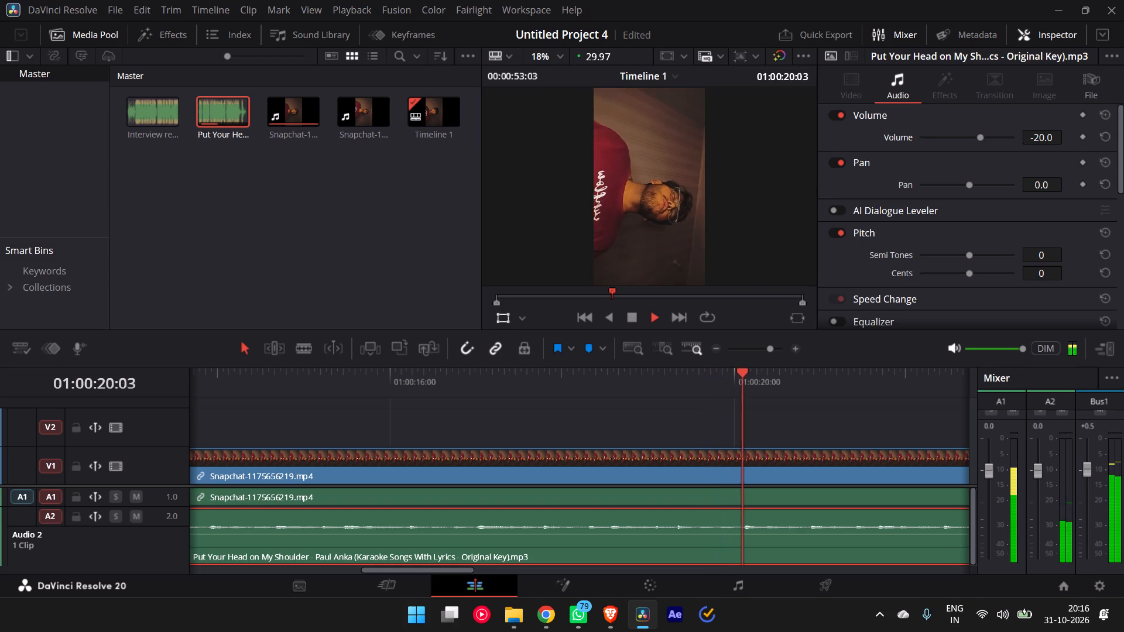
pyautogui.click(835, 583)
pyautogui.click(818, 586)
pyautogui.press('space')
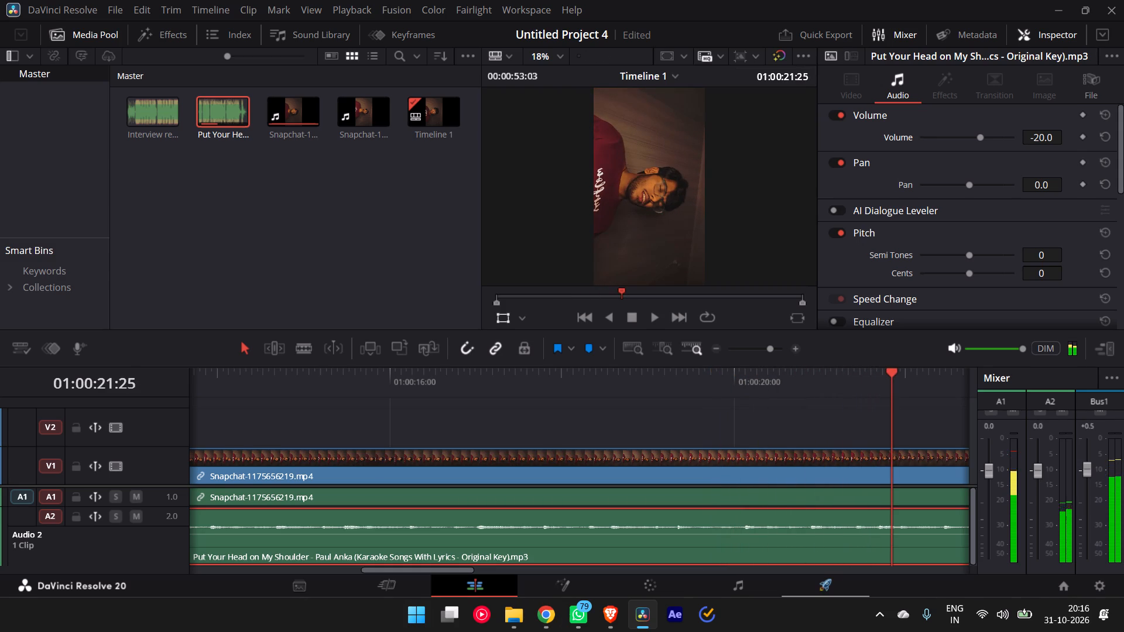
# Switch to the Deliver page and set the export file name to "put your head on my shoulder".
pyautogui.click(818, 586)
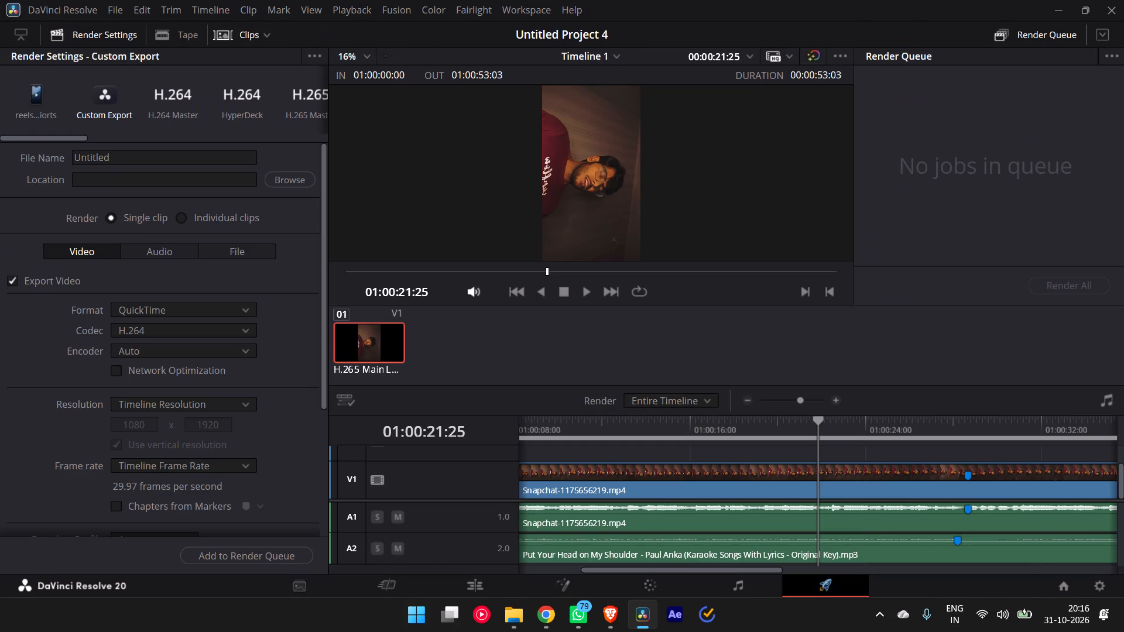
pyautogui.moveTo(116, 162); pyautogui.dragTo(0, 154)
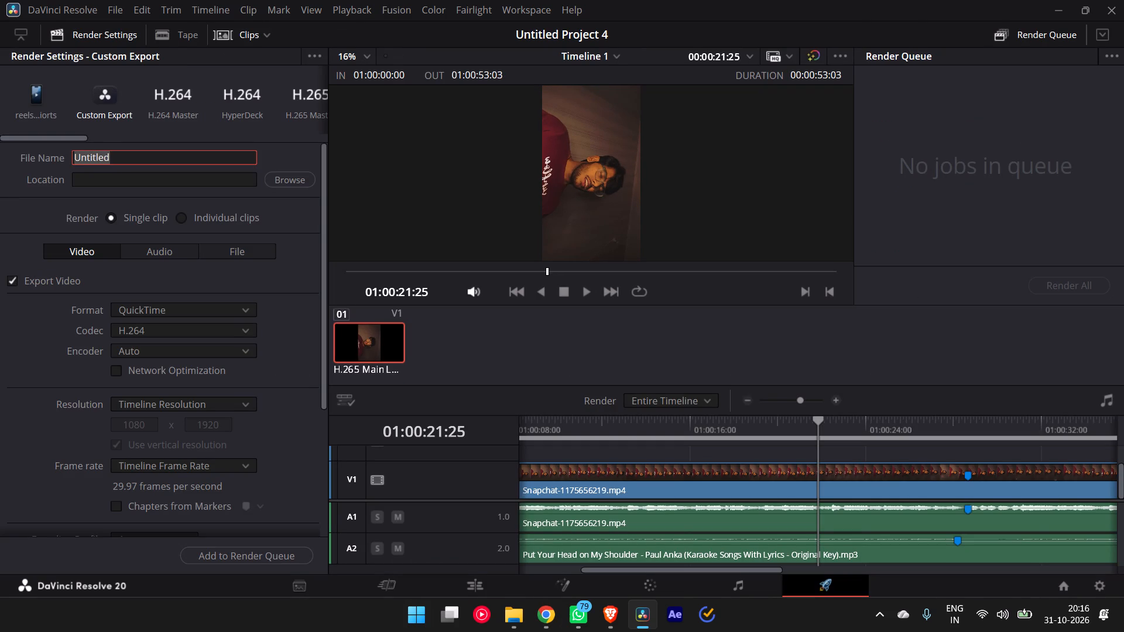
pyautogui.write('put your hw')
pyautogui.press('BackSpace')
pyautogui.press('BackSpace')
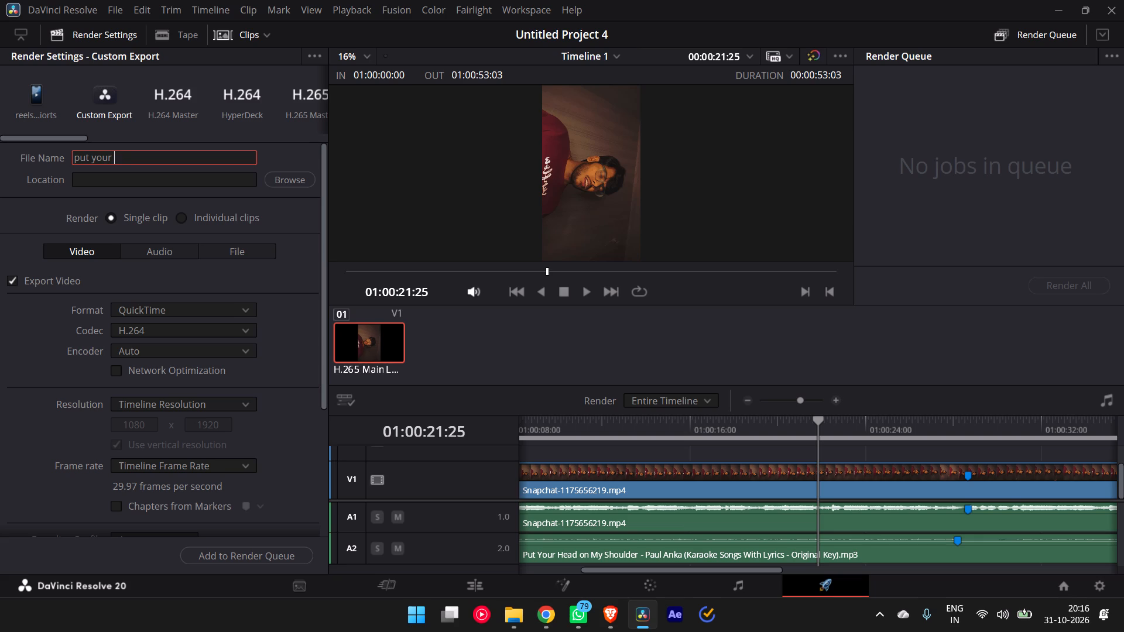
pyautogui.press('g')
pyautogui.press('BackSpace')
pyautogui.write('head ojn')
pyautogui.press('space')
pyautogui.press('BackSpace')
pyautogui.press('BackSpace')
pyautogui.press('BackSpace')
pyautogui.write('nm')
pyautogui.press('BackSpace')
pyautogui.press('space')
pyautogui.write('my shouode')
pyautogui.press('BackSpace')
pyautogui.press('BackSpace')
pyautogui.press('BackSpace')
pyautogui.write('kde')
pyautogui.press('BackSpace')
pyautogui.press('BackSpace')
pyautogui.press('BackSpace')
pyautogui.write('lder')
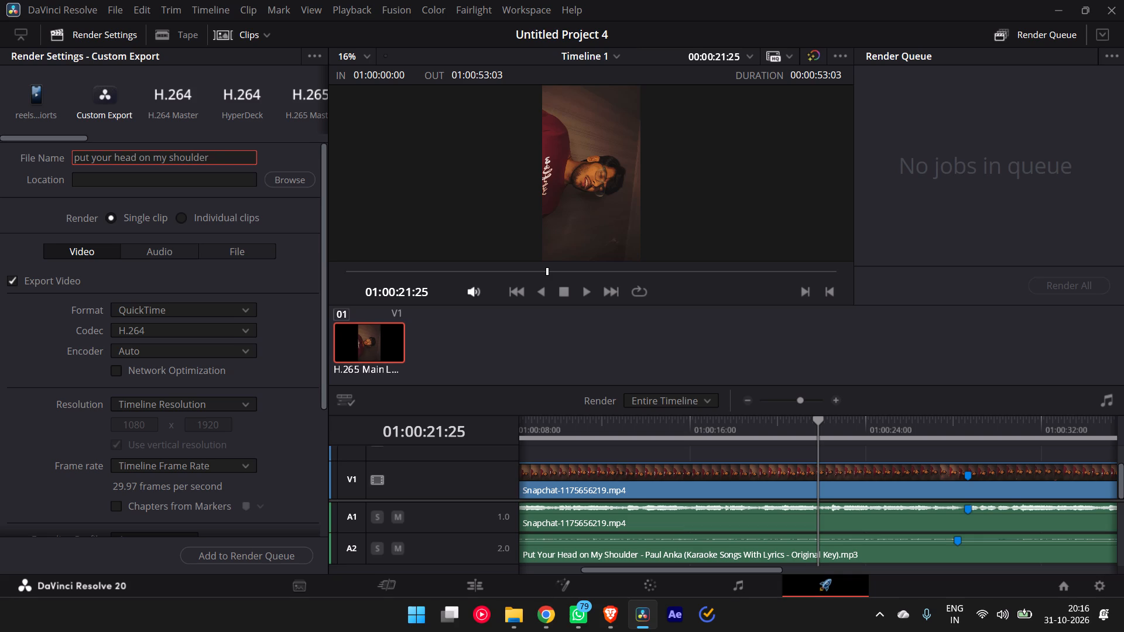
# Set the export location to the music folder on New Volume (D:).
pyautogui.click(311, 181)
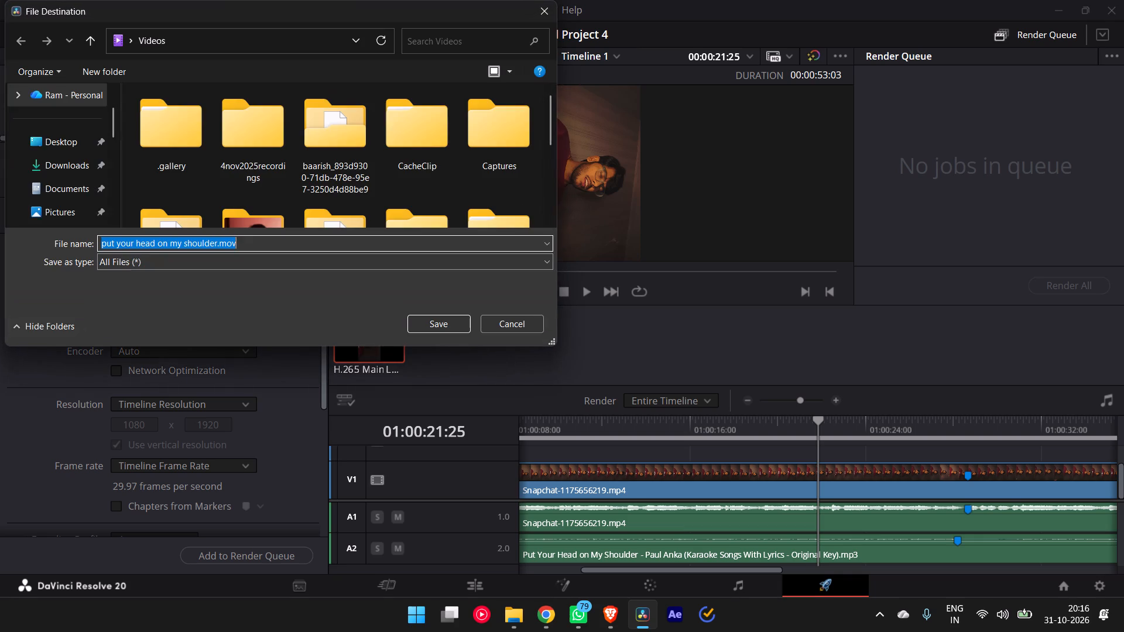
pyautogui.scroll(-6, 68, 189)
pyautogui.click(88, 149)
pyautogui.scroll(-14, 231, 160)
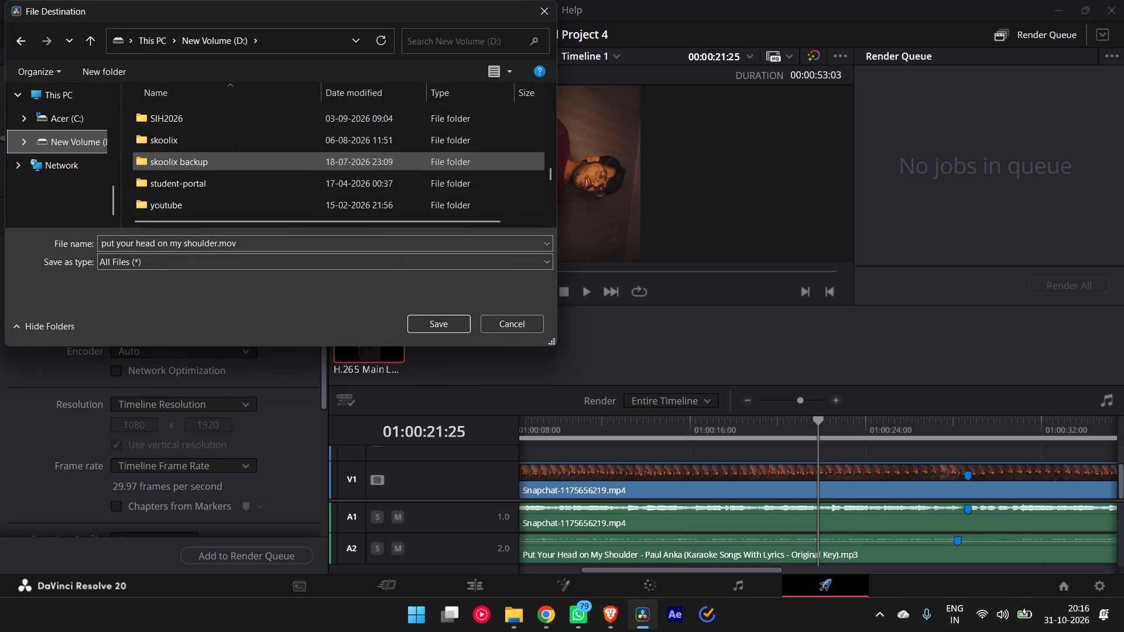
pyautogui.scroll(-5, 231, 164)
pyautogui.scroll(6, 231, 164)
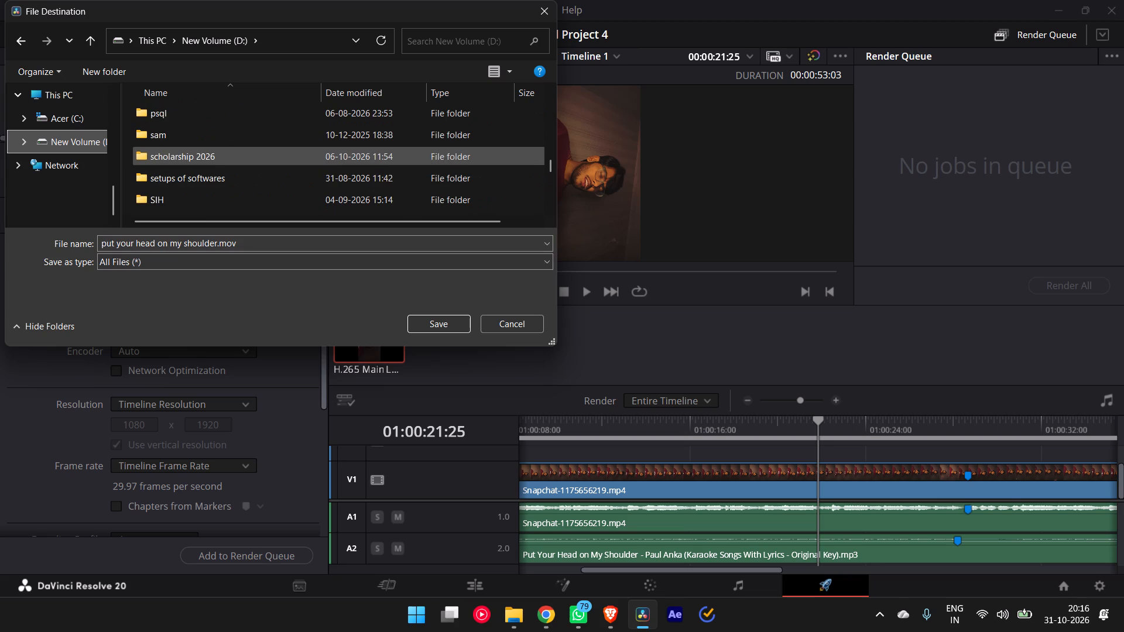
pyautogui.scroll(2, 231, 164)
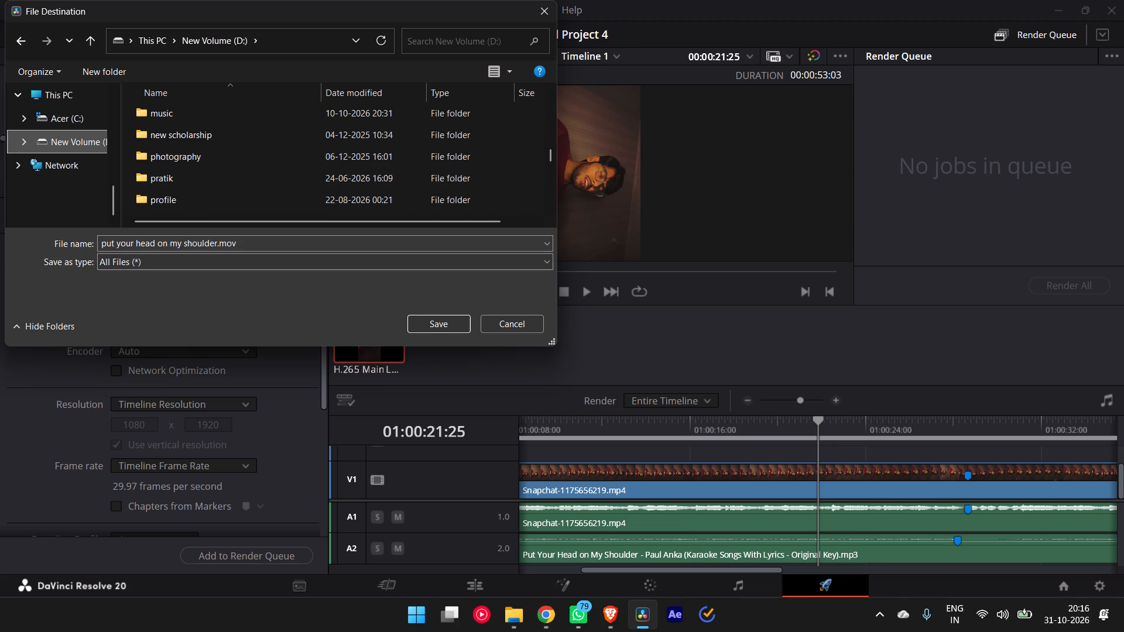
pyautogui.doubleClick(183, 117)
pyautogui.scroll(-6, 272, 133)
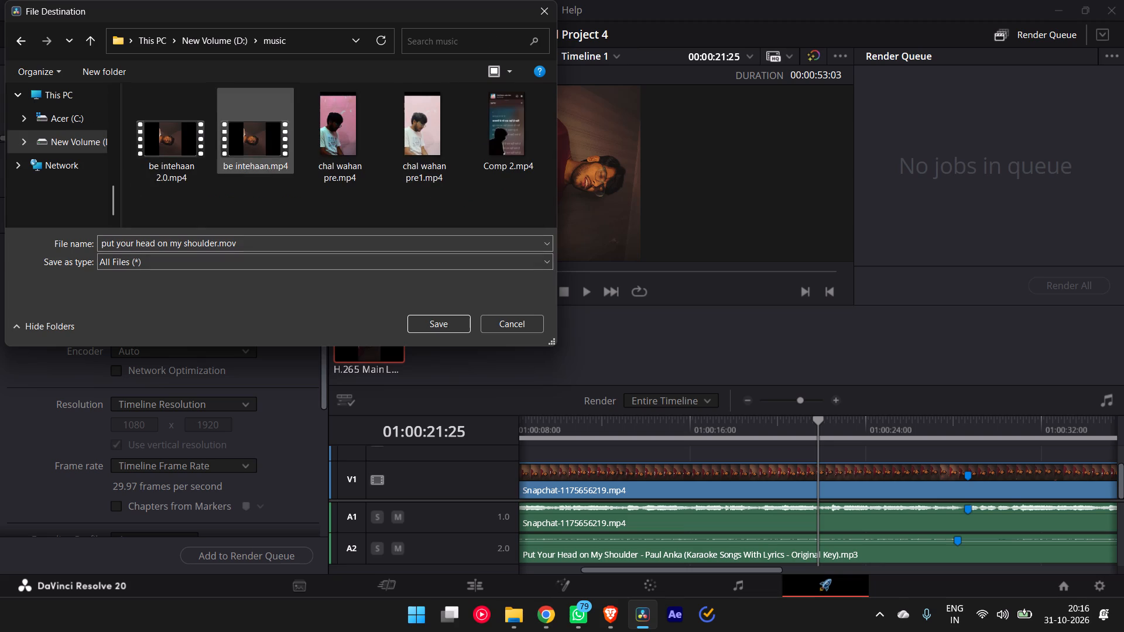
pyautogui.click(440, 318)
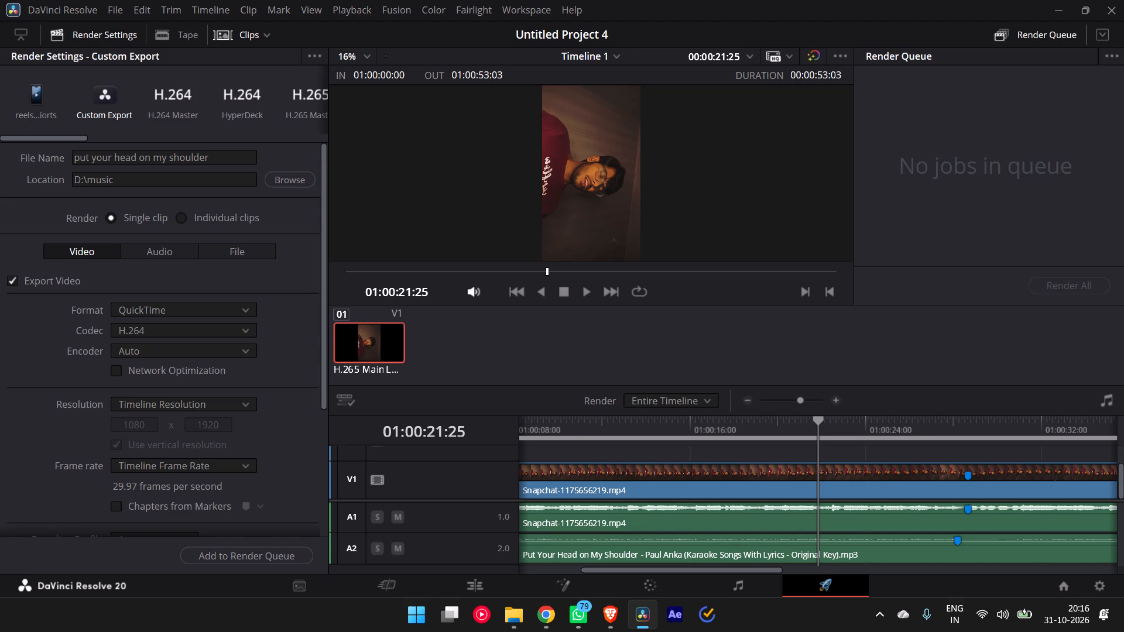
# Add the timeline to the render queue with the current export settings and render the job.
pyautogui.scroll(-6, 207, 274)
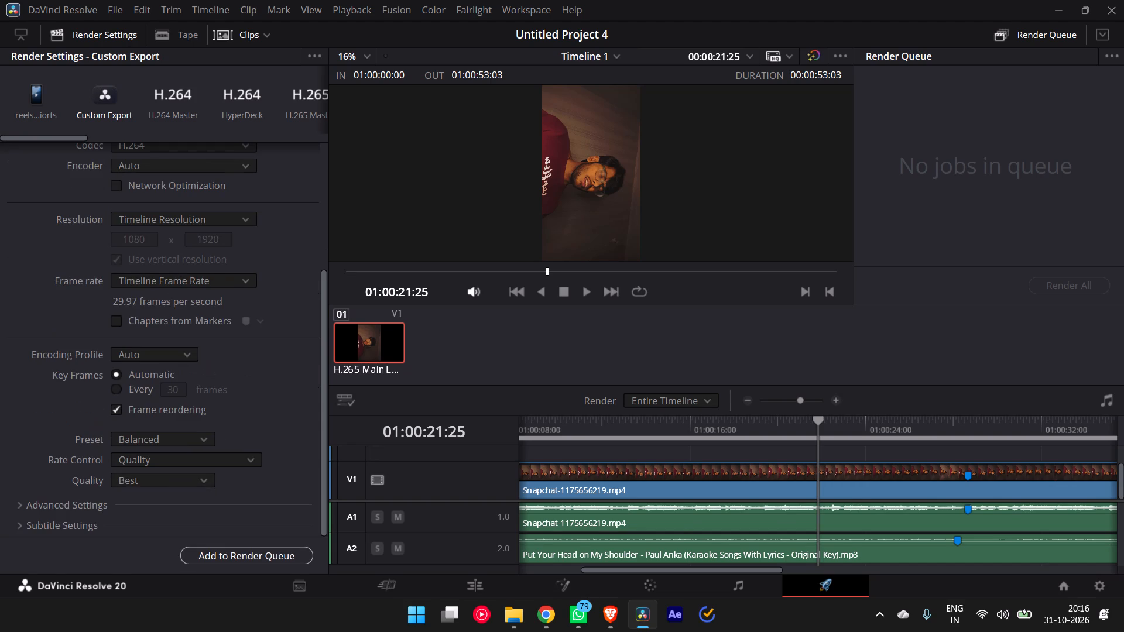
pyautogui.click(252, 559)
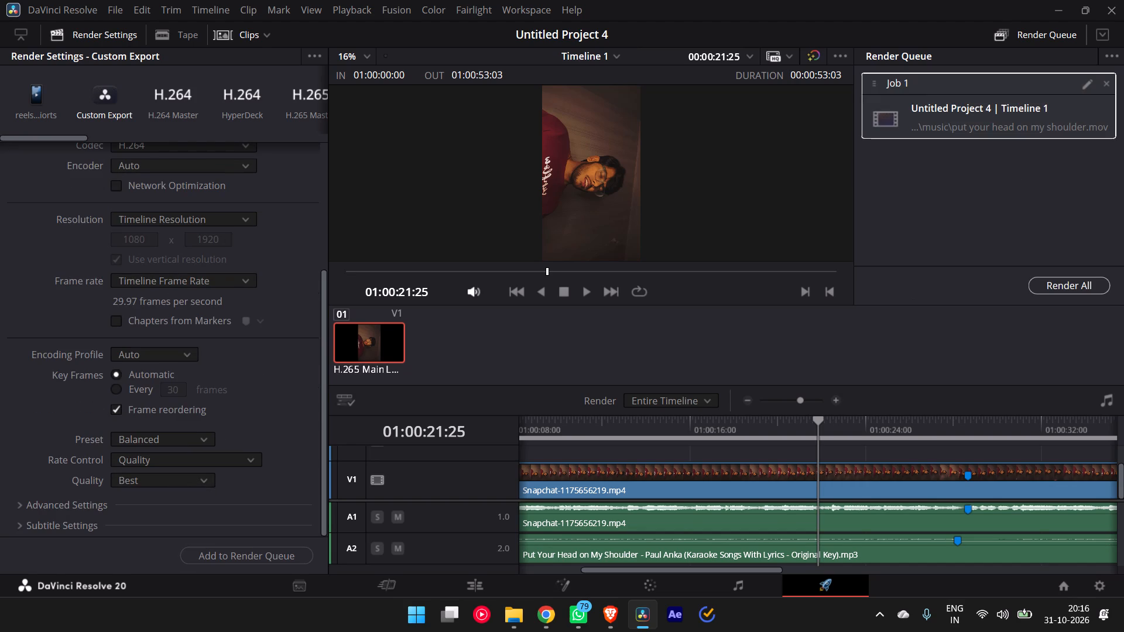
pyautogui.click(1070, 279)
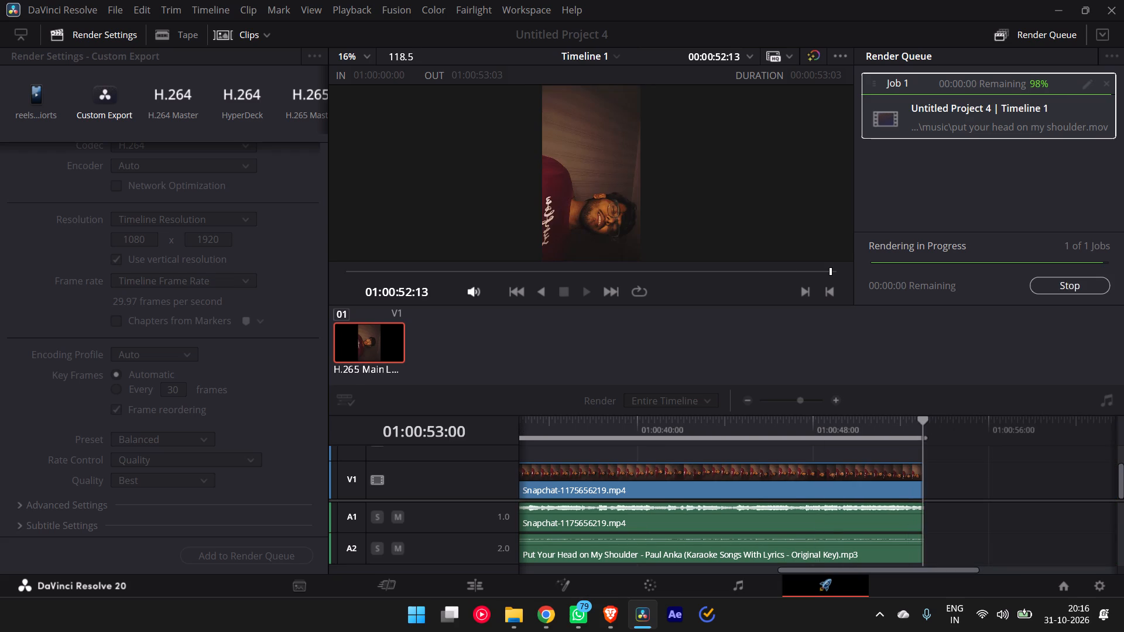
# Switch to File Explorer and open the music folder on New Volume (D:).
pyautogui.click(518, 612)
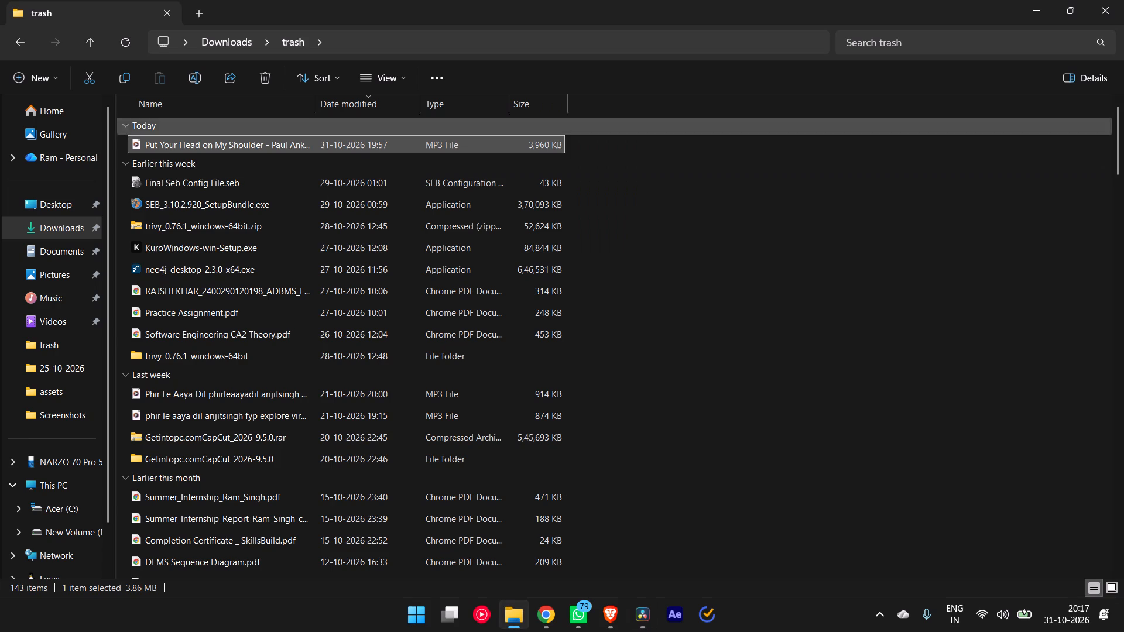
pyautogui.click(57, 535)
pyautogui.scroll(-7, 293, 254)
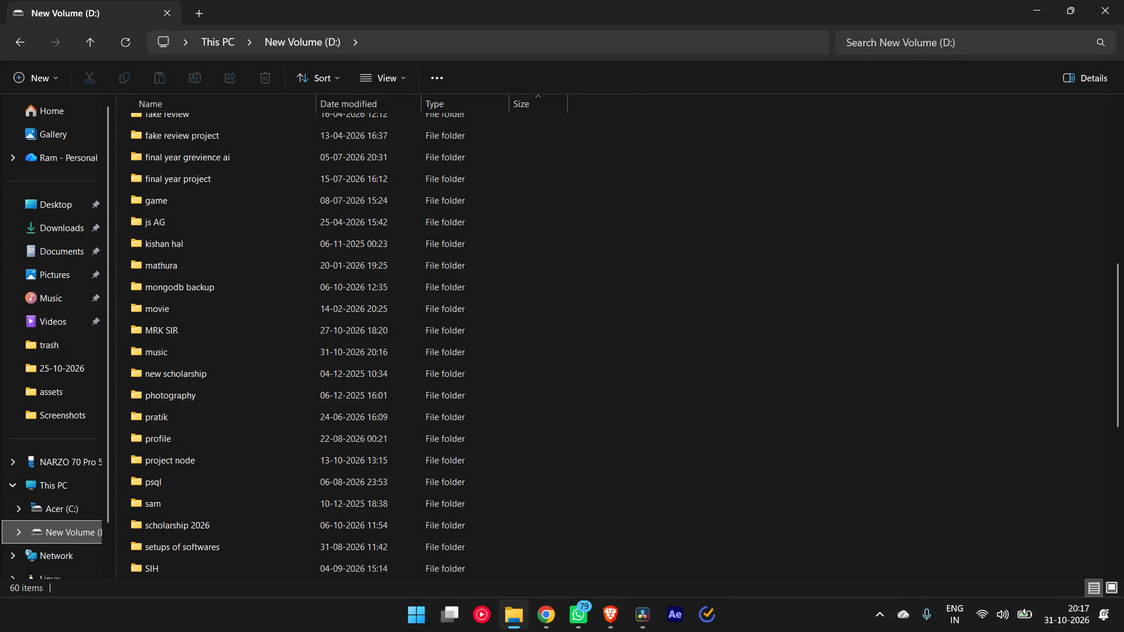
pyautogui.doubleClick(194, 355)
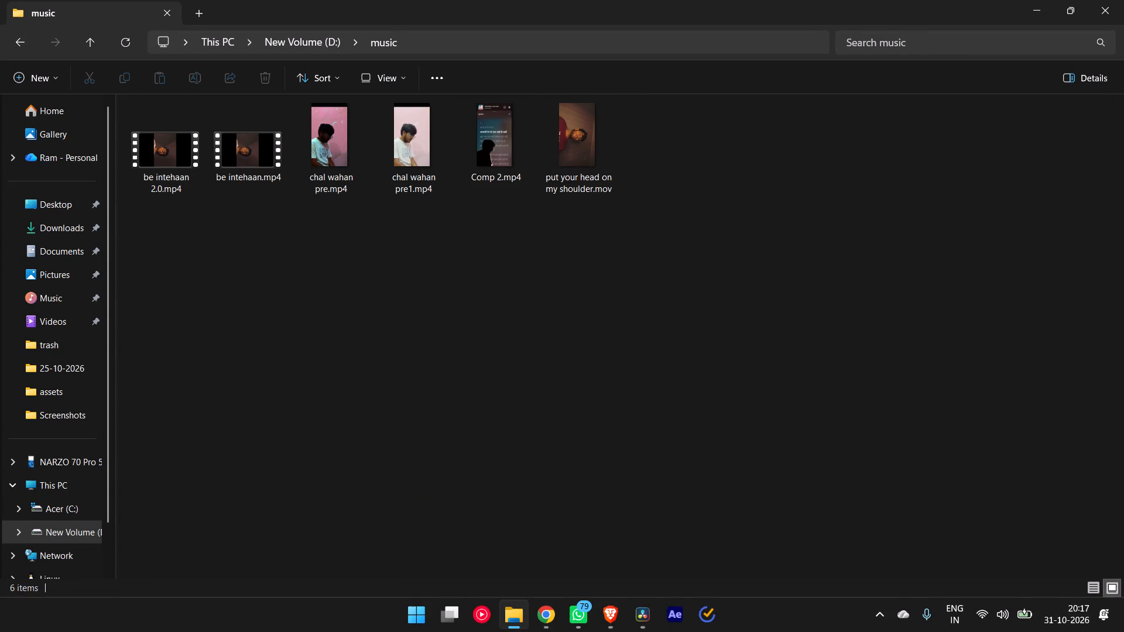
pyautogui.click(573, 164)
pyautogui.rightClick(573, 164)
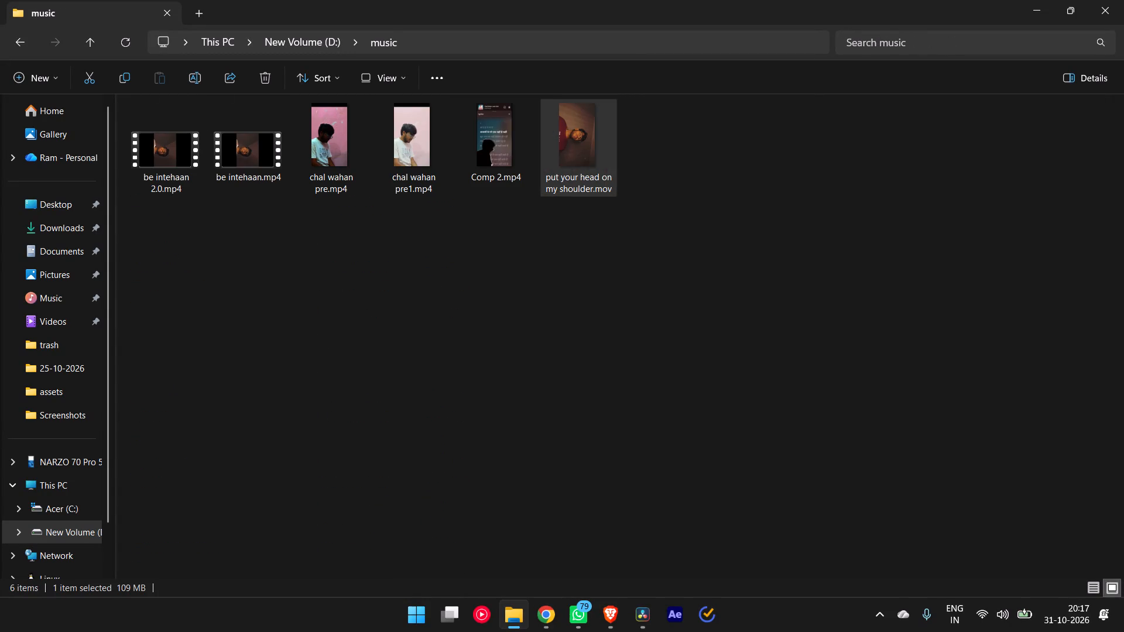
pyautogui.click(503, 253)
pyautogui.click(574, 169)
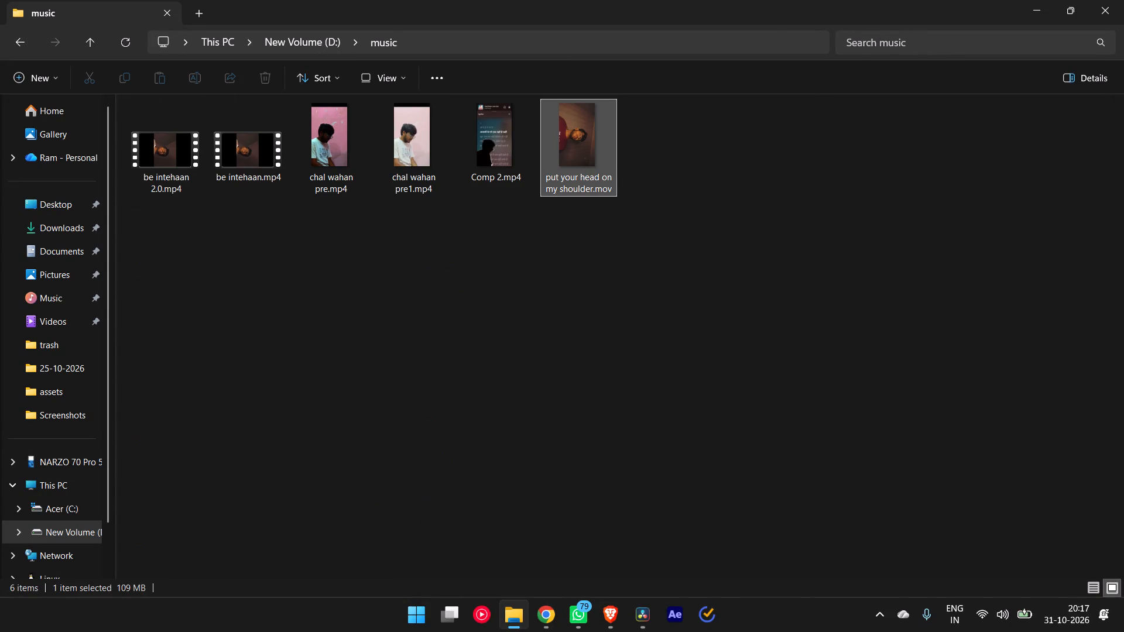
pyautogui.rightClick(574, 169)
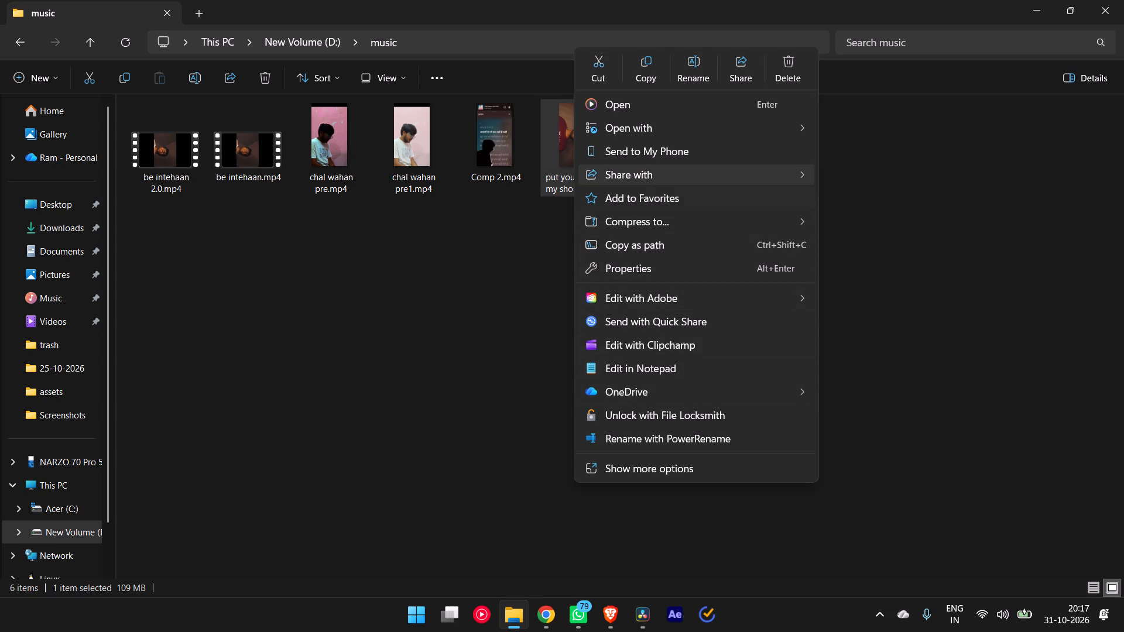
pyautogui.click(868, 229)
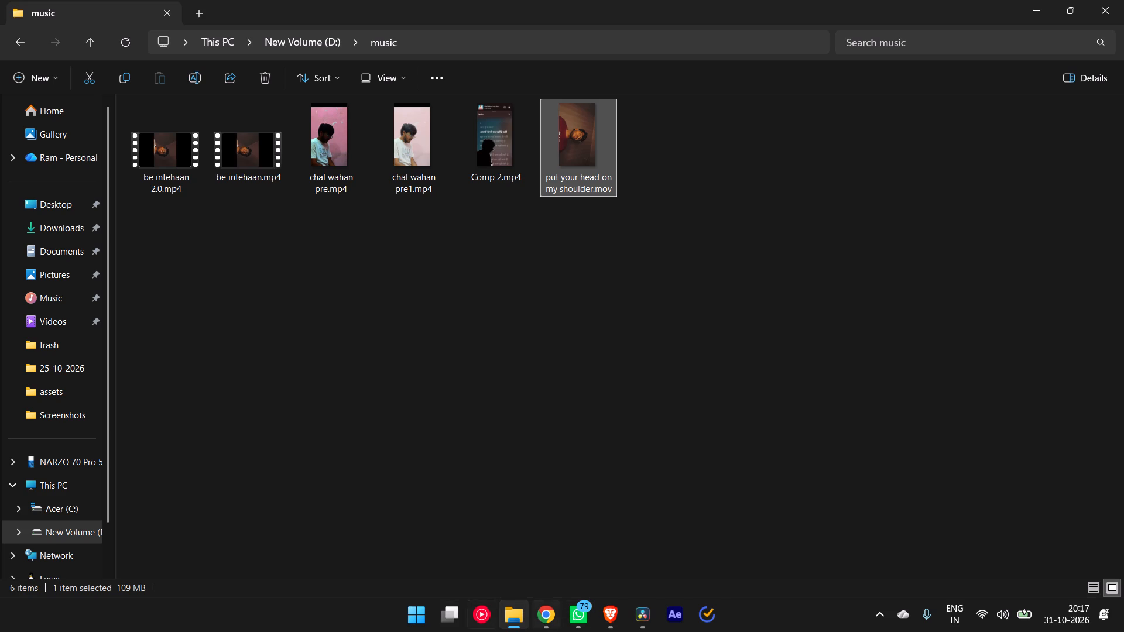
# Search Windows for "ku" and launch the Kuro app.
pyautogui.click(422, 603)
pyautogui.write('ku')
pyautogui.press('Return')
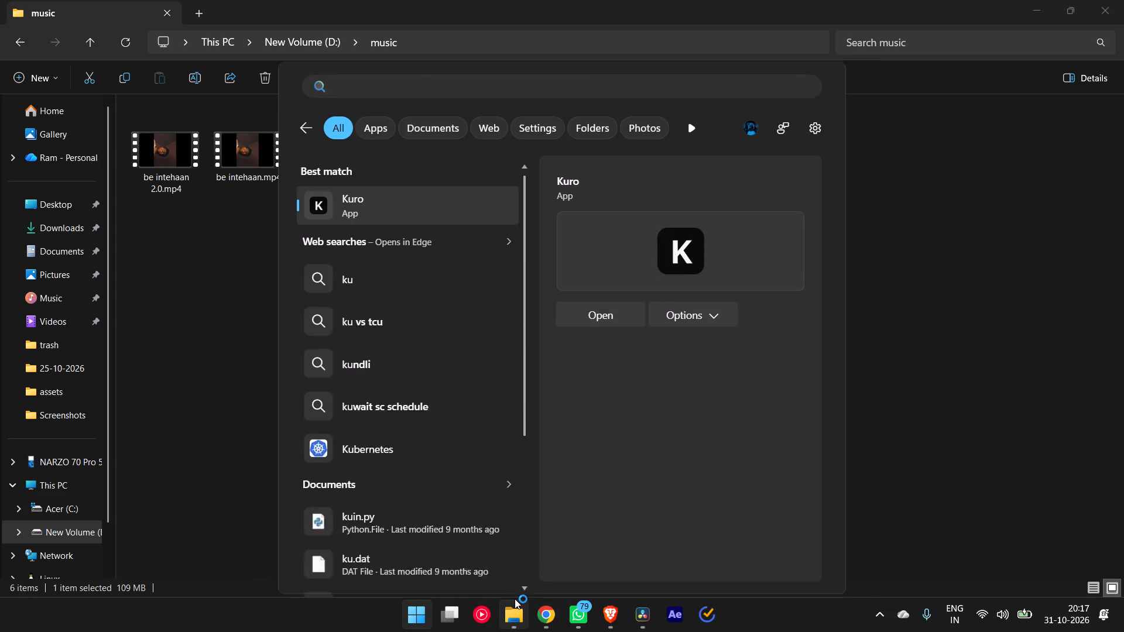
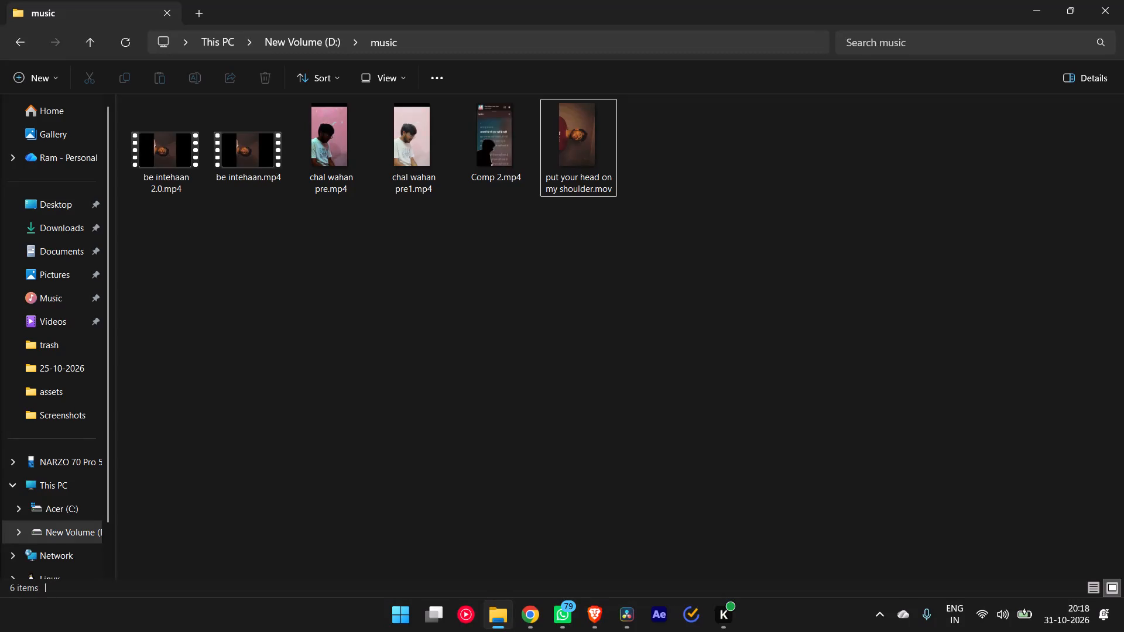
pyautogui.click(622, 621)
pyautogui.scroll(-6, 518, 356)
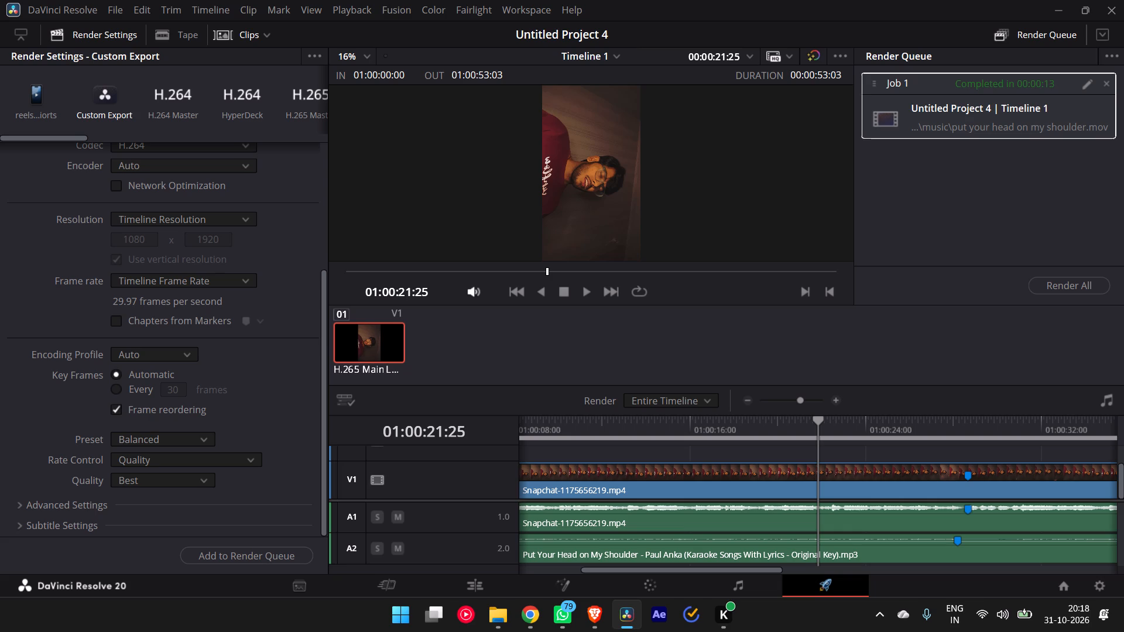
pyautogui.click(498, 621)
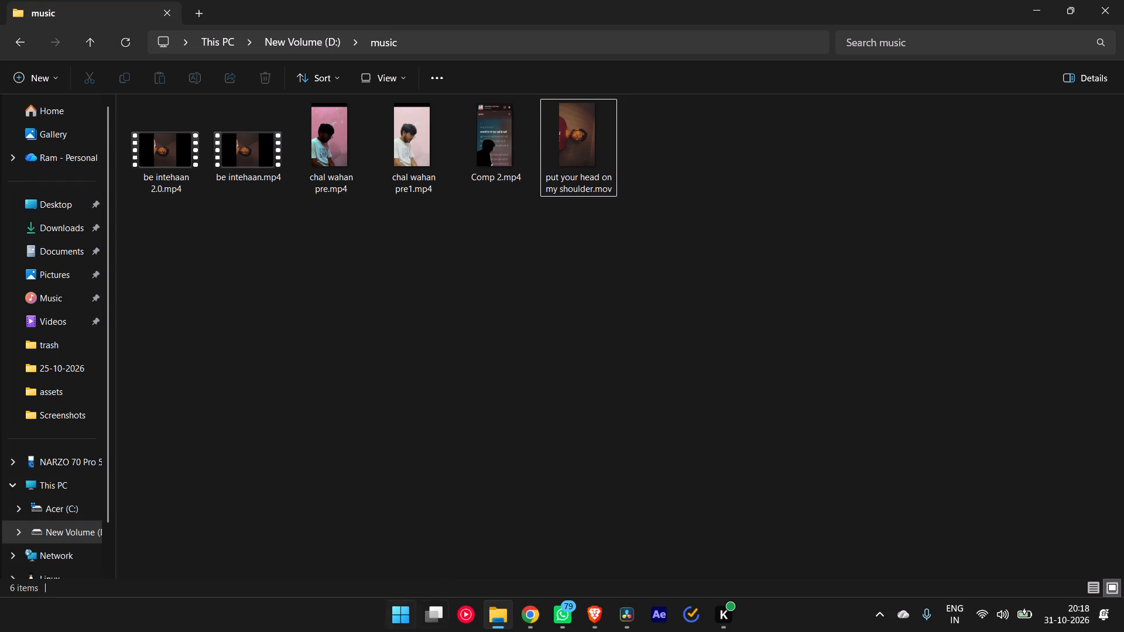
# Bring up the additional options for the linked NARZO 70 Pro 5G phone from Windows Start.
pyautogui.click(389, 622)
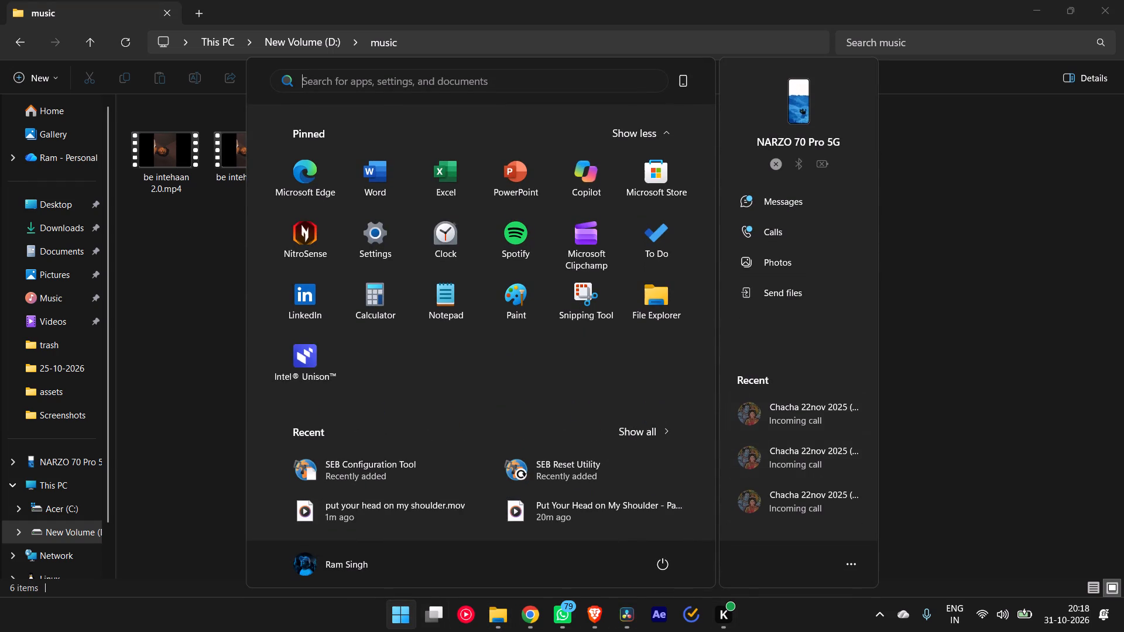
pyautogui.click(806, 160)
pyautogui.click(794, 132)
pyautogui.click(851, 552)
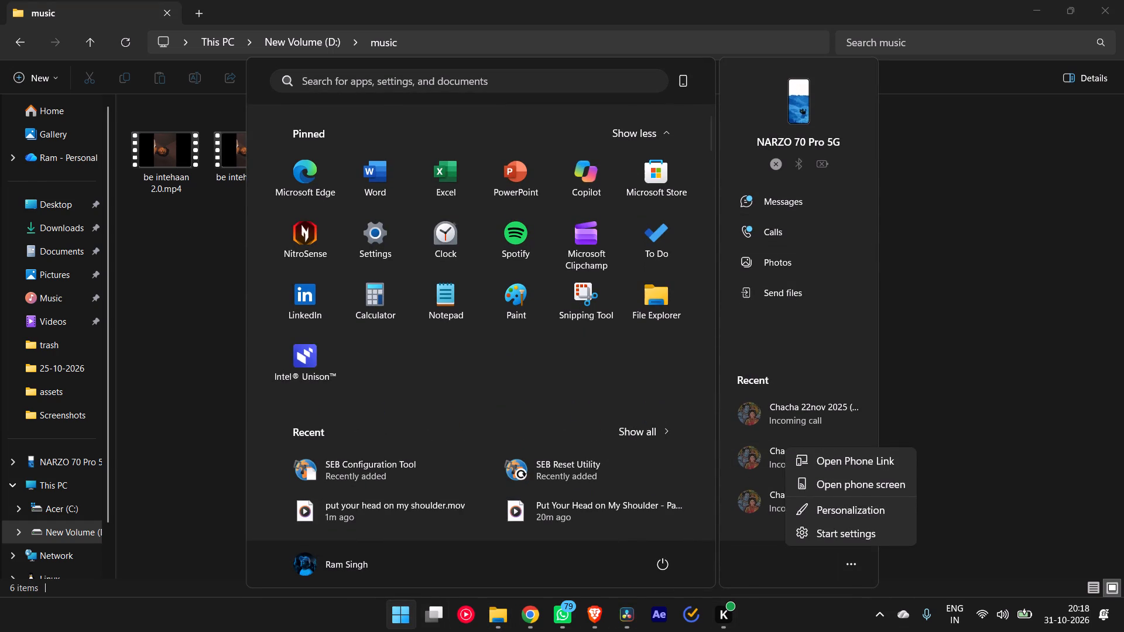
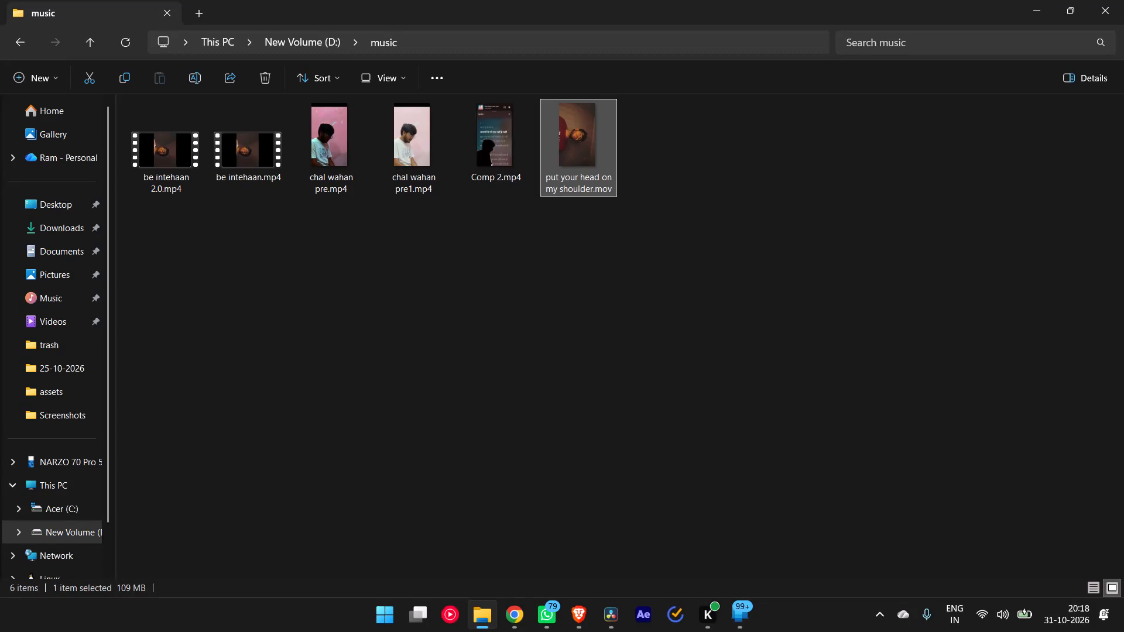
# Switch to DaVinci Resolve and set the video export format to MP4 in the custom export's render settings.
pyautogui.click(621, 608)
pyautogui.scroll(5, 183, 202)
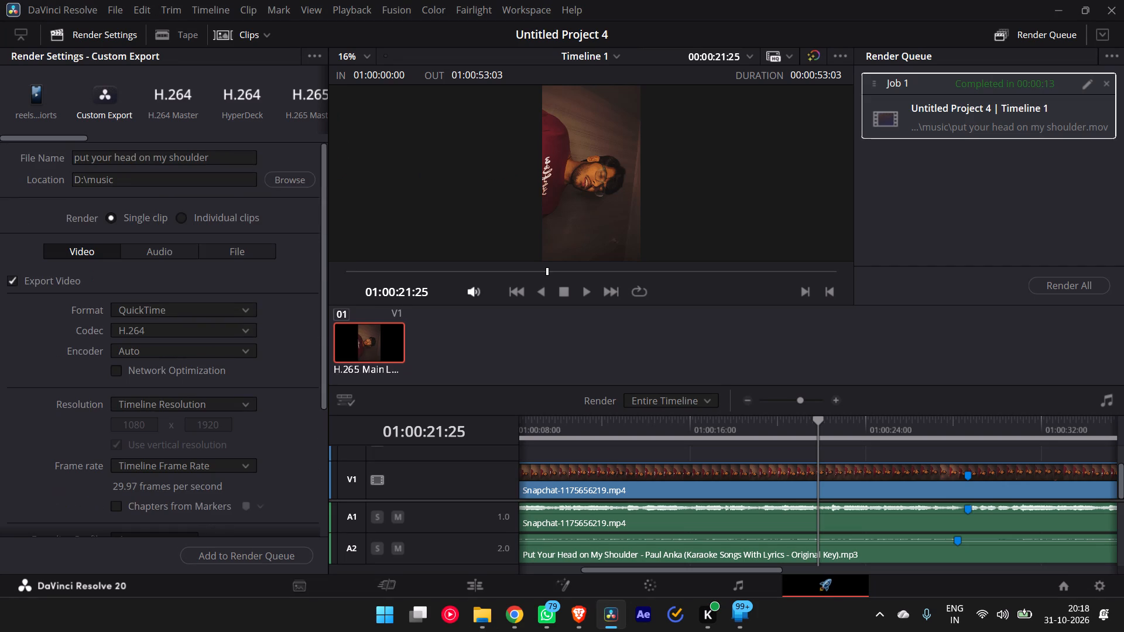
pyautogui.click(167, 330)
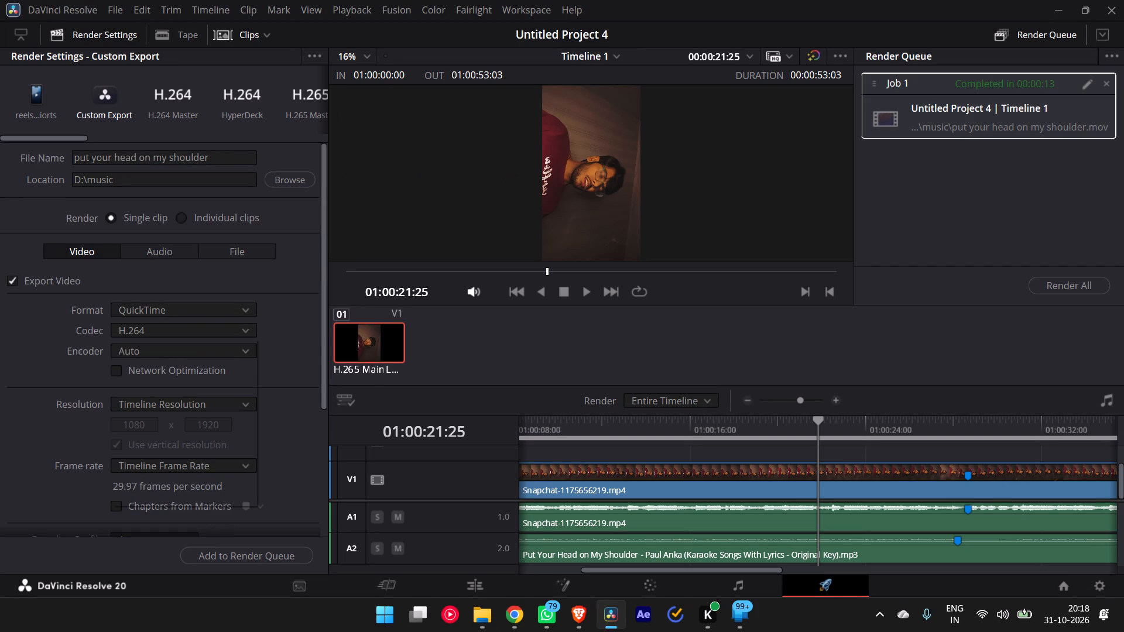
pyautogui.click(167, 330)
pyautogui.click(173, 312)
pyautogui.scroll(-1, 159, 366)
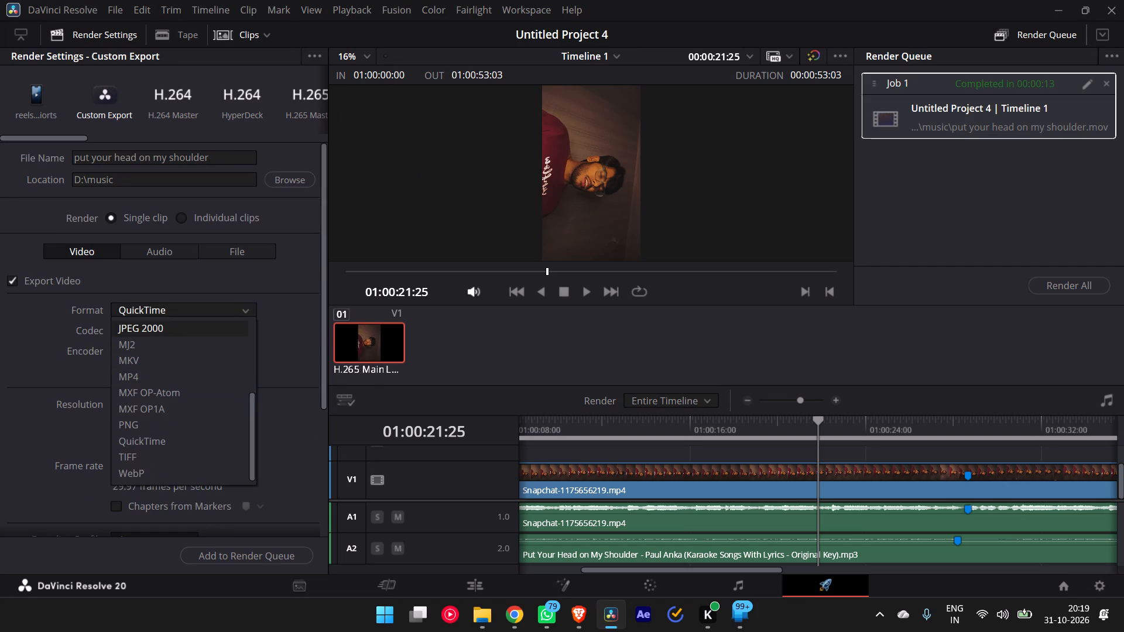
pyautogui.click(138, 377)
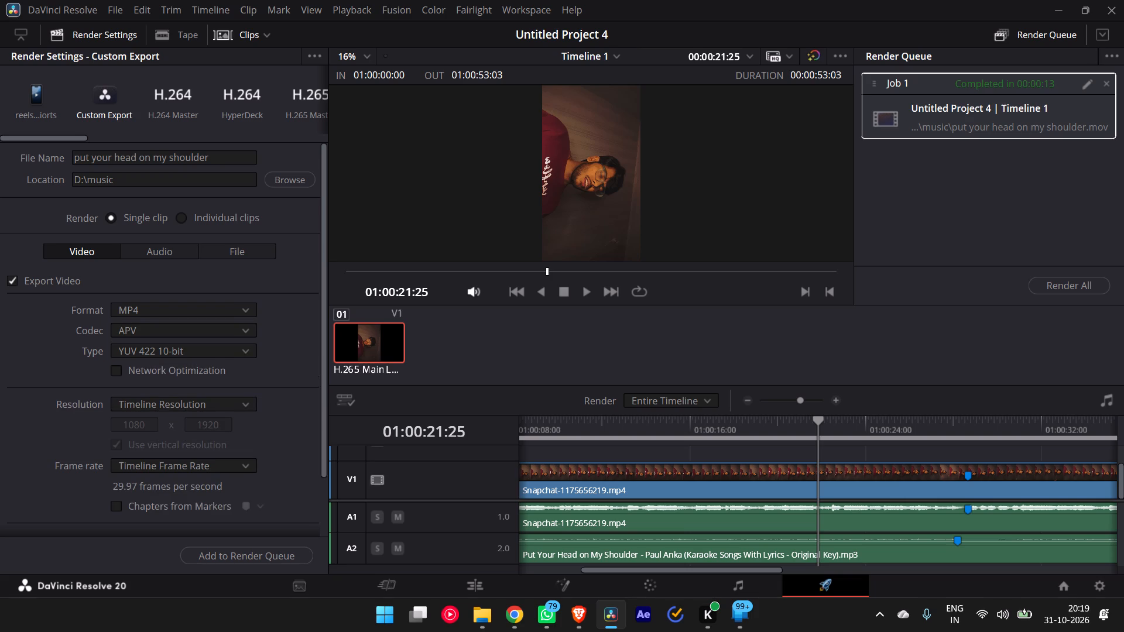
# Queue the MP4 version of put your head on my shoulder as a new job and start rendering it.
pyautogui.click(266, 561)
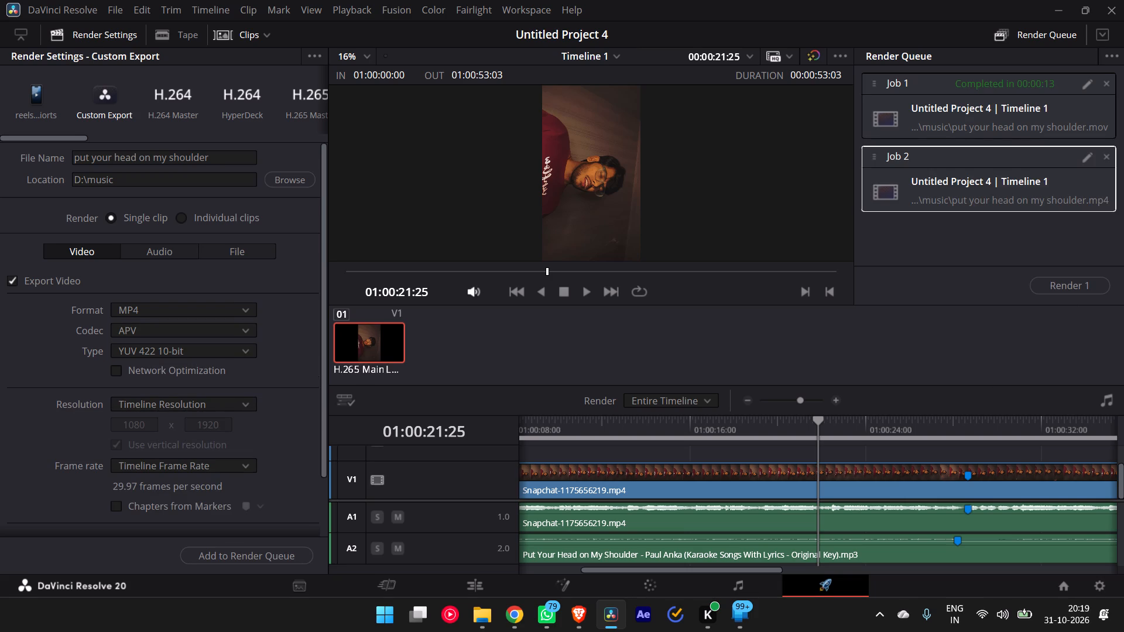
pyautogui.click(1060, 287)
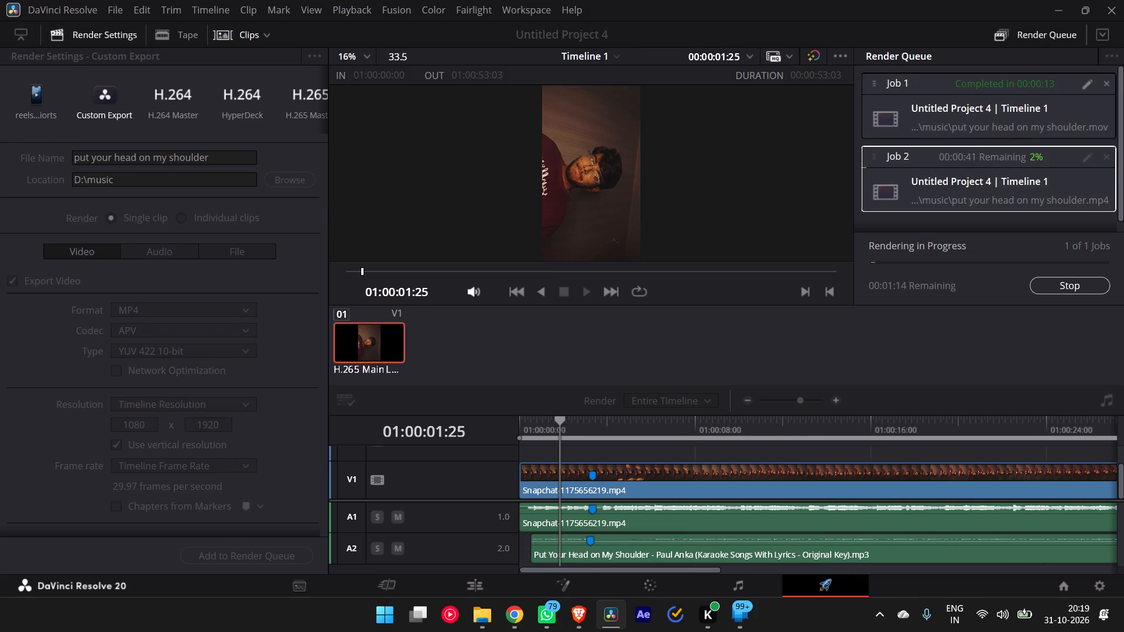
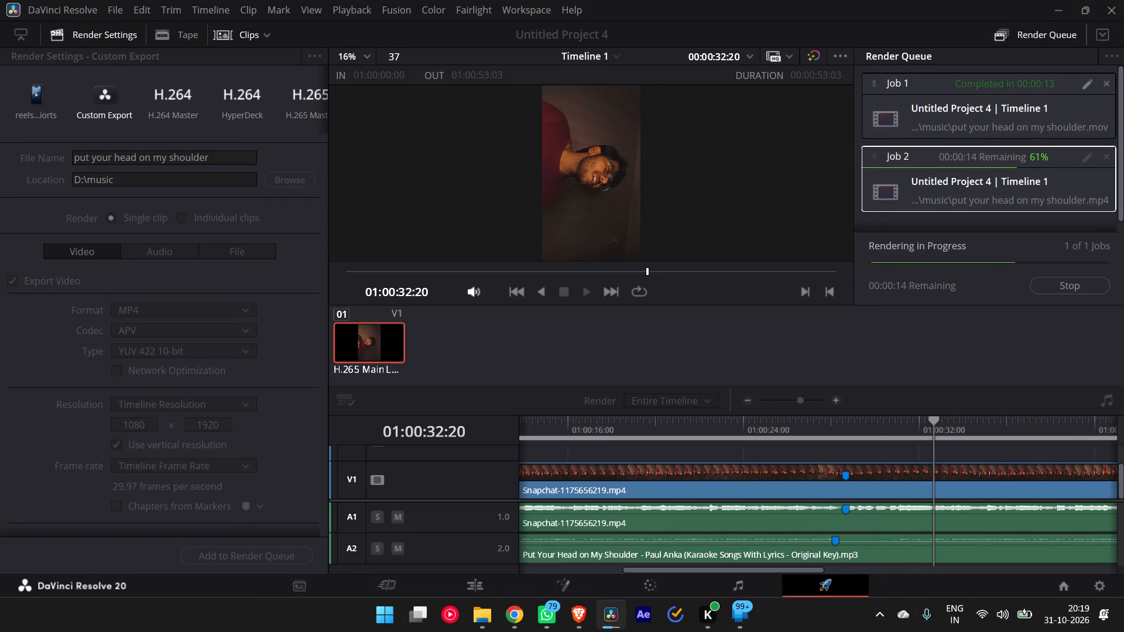
# Open the window for sending files to the linked NARZO 70 Pro 5G phone.
pyautogui.click(390, 619)
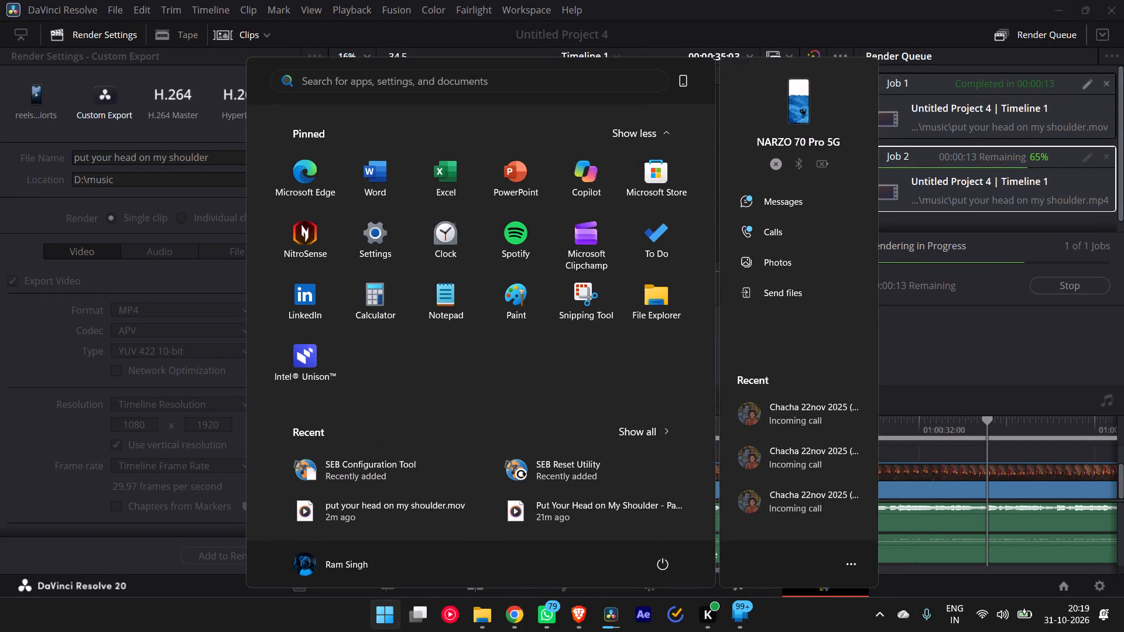
pyautogui.click(764, 285)
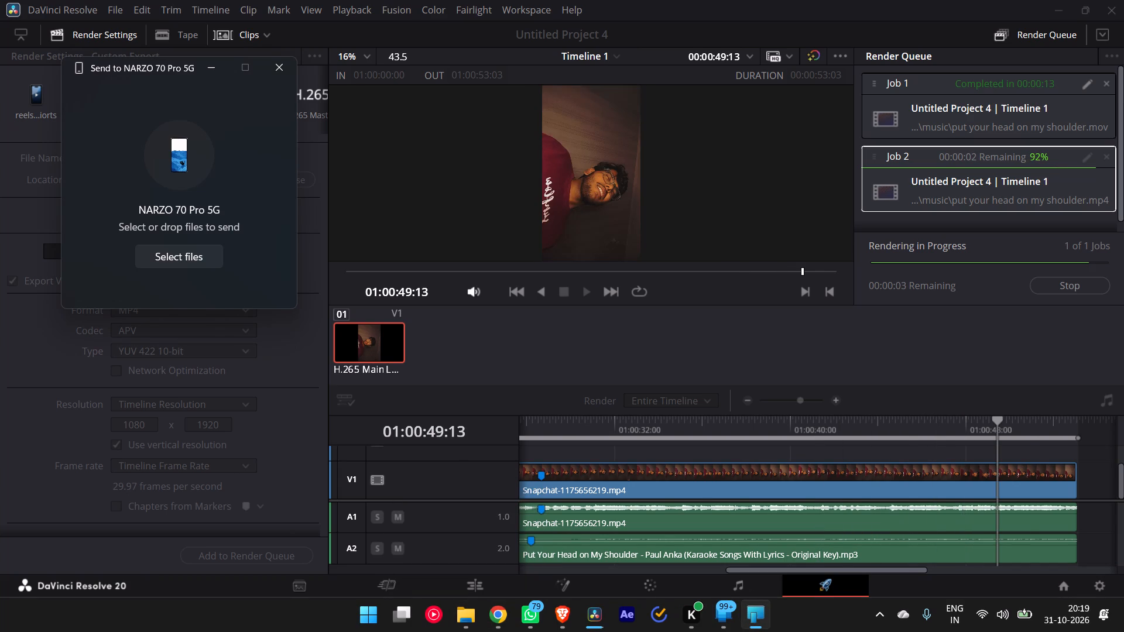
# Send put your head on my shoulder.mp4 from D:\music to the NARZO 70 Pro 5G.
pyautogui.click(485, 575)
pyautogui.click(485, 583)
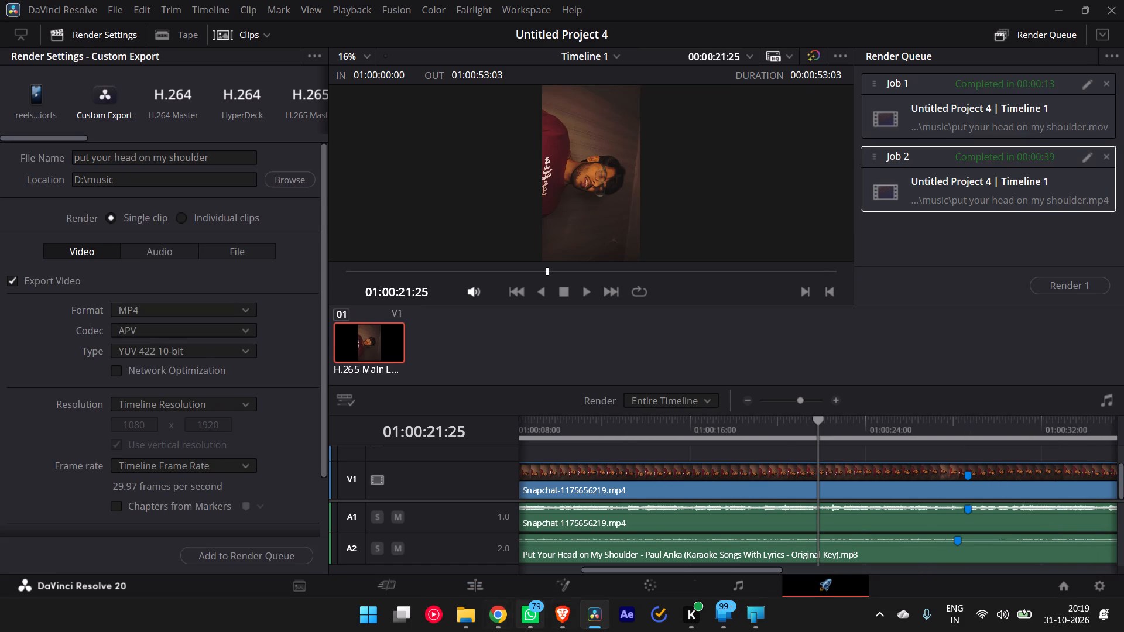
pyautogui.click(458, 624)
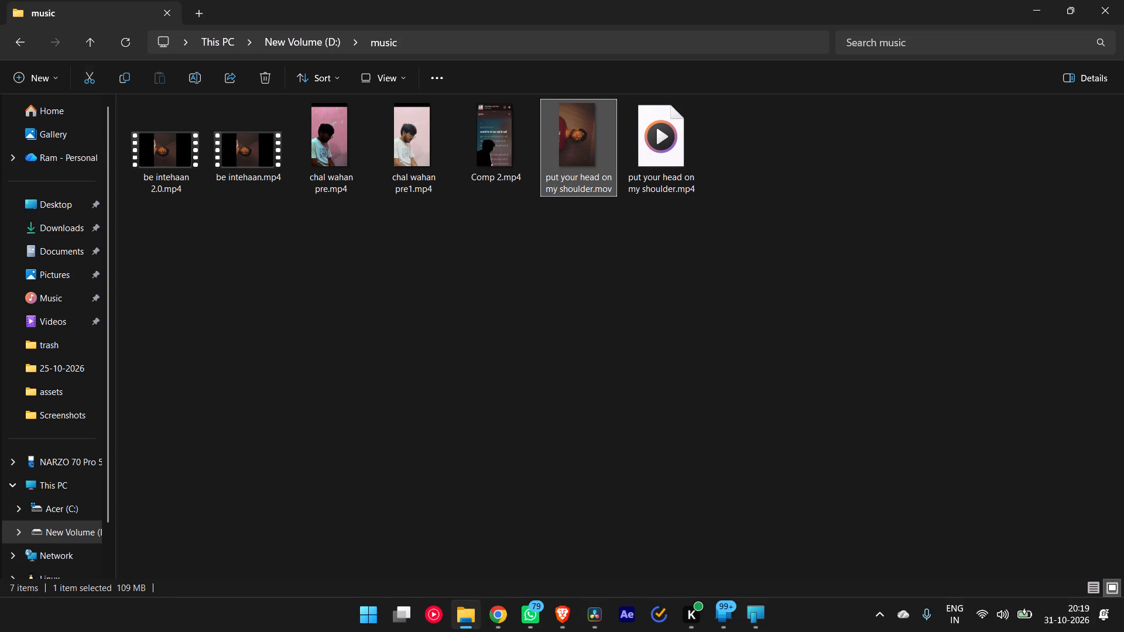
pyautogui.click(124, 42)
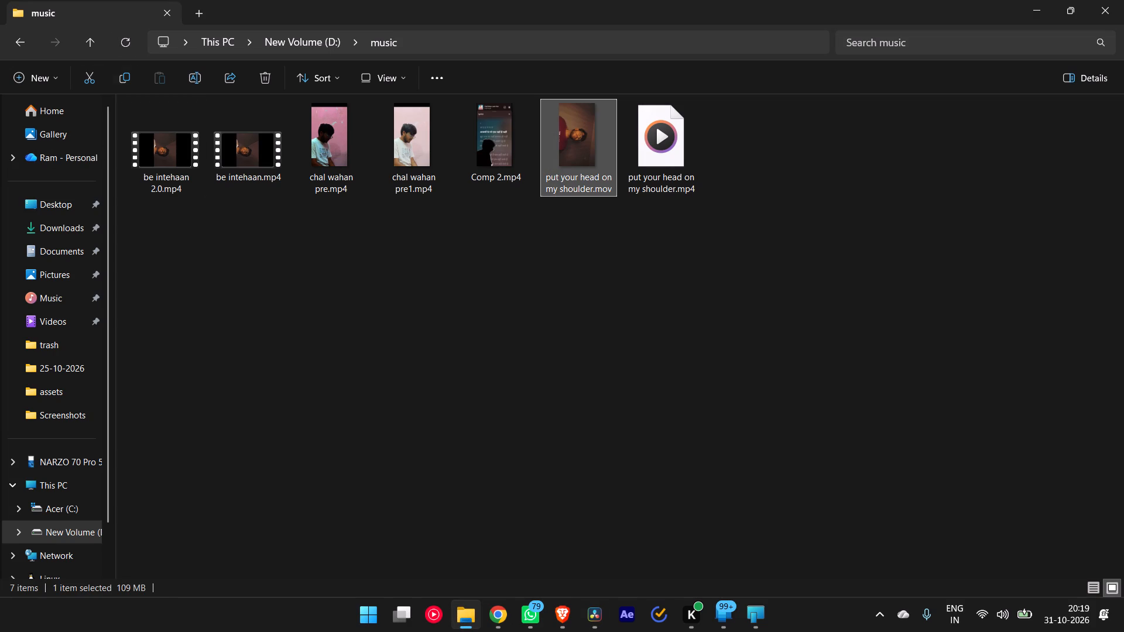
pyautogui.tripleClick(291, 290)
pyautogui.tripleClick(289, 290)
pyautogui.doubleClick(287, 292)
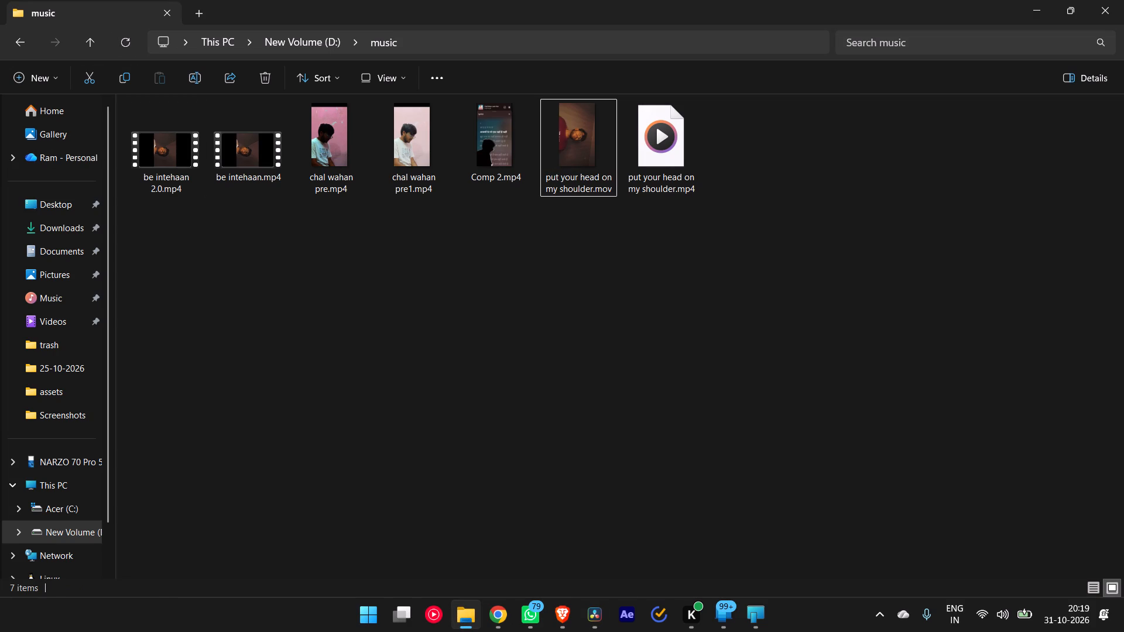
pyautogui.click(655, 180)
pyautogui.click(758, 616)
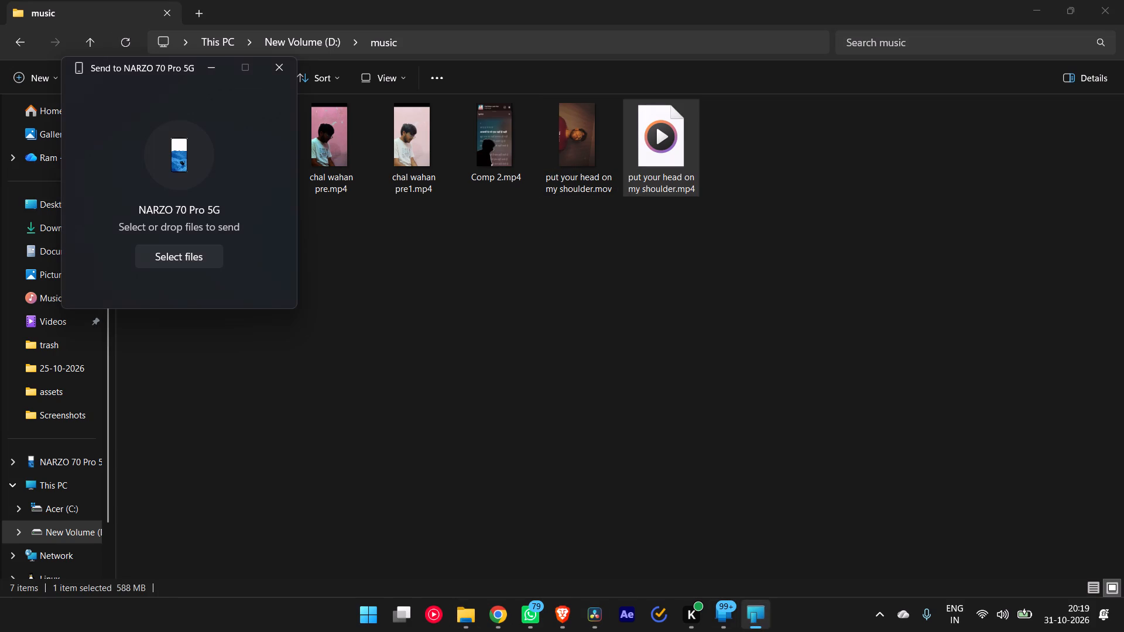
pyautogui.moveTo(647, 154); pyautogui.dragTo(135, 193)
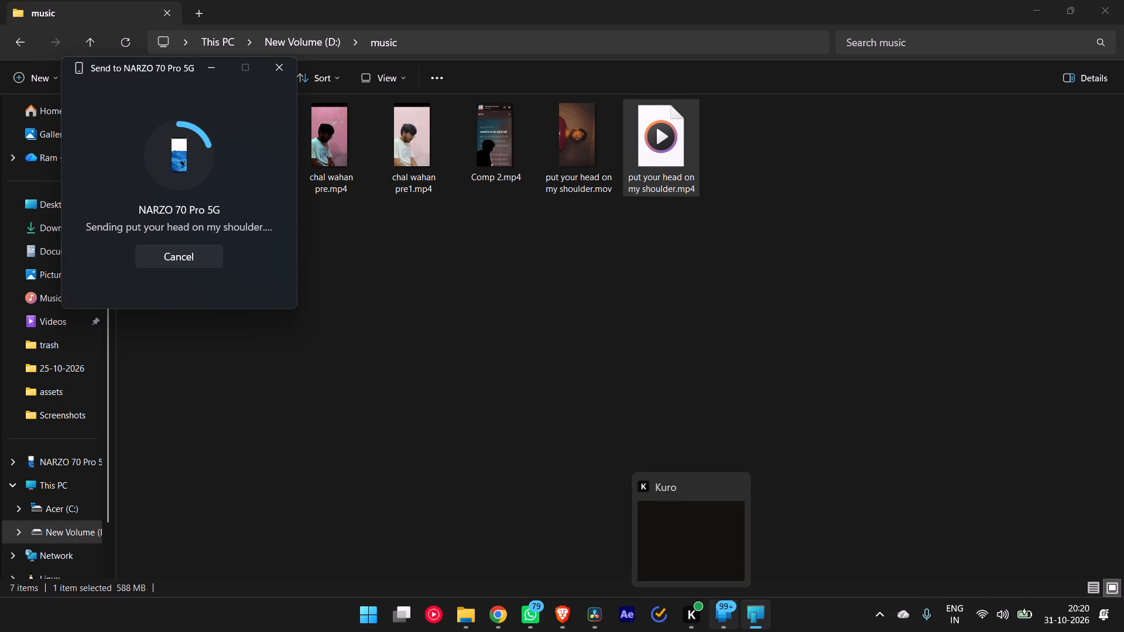
# Switch to DaVinci Resolve's Edit page and play back an earlier section of Timeline 1 to check the audio mix.
pyautogui.click(499, 614)
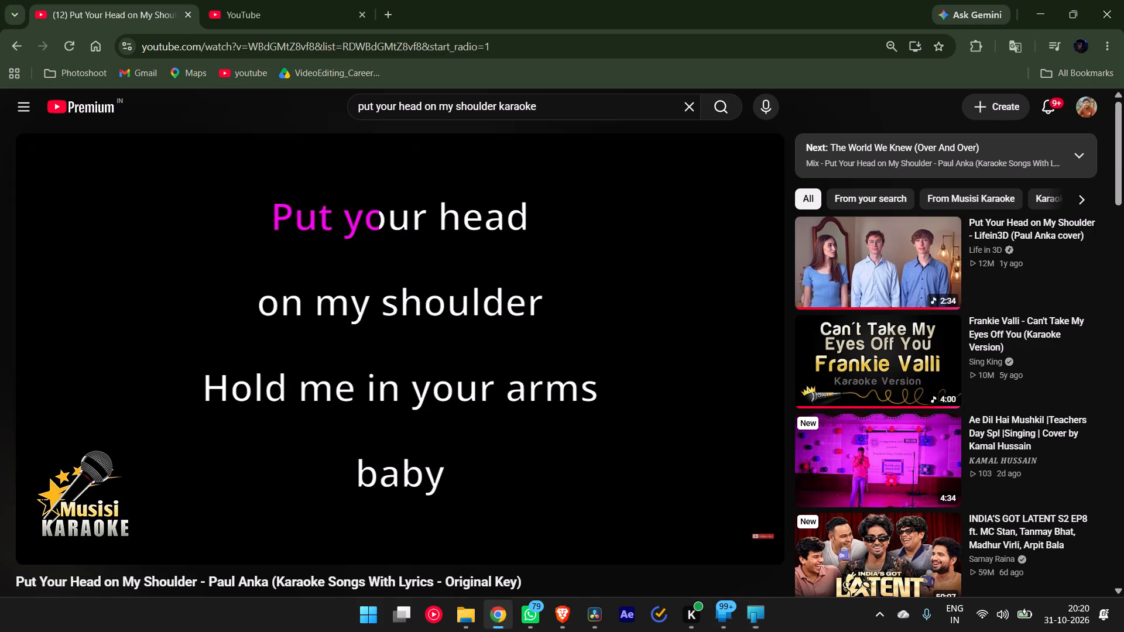
pyautogui.click(582, 612)
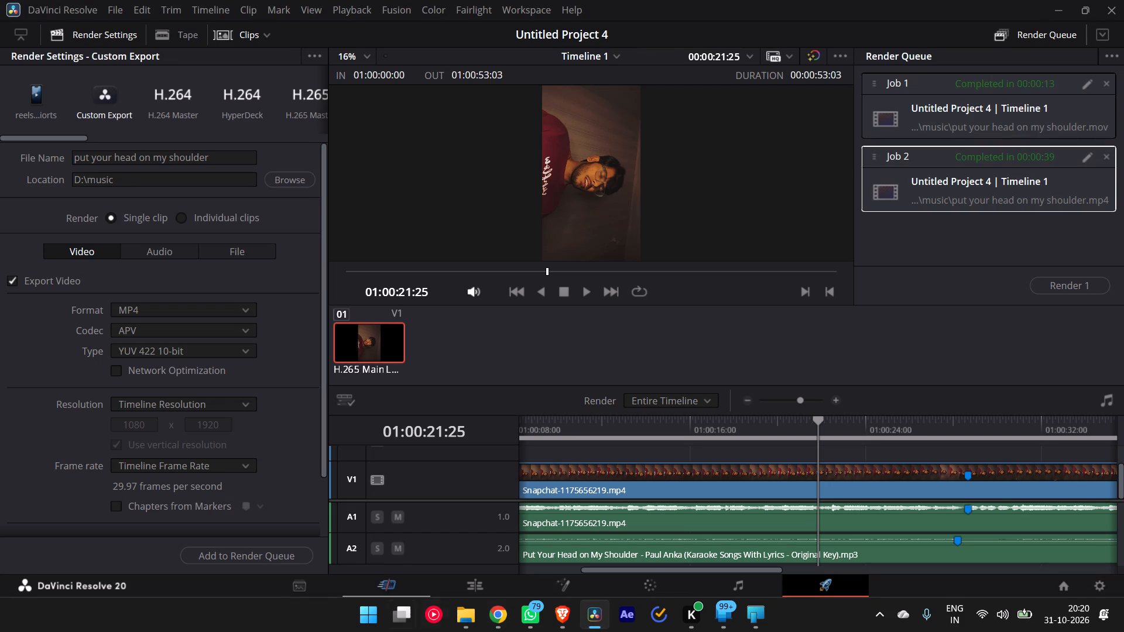
pyautogui.click(470, 590)
pyautogui.moveTo(417, 382); pyautogui.dragTo(289, 391)
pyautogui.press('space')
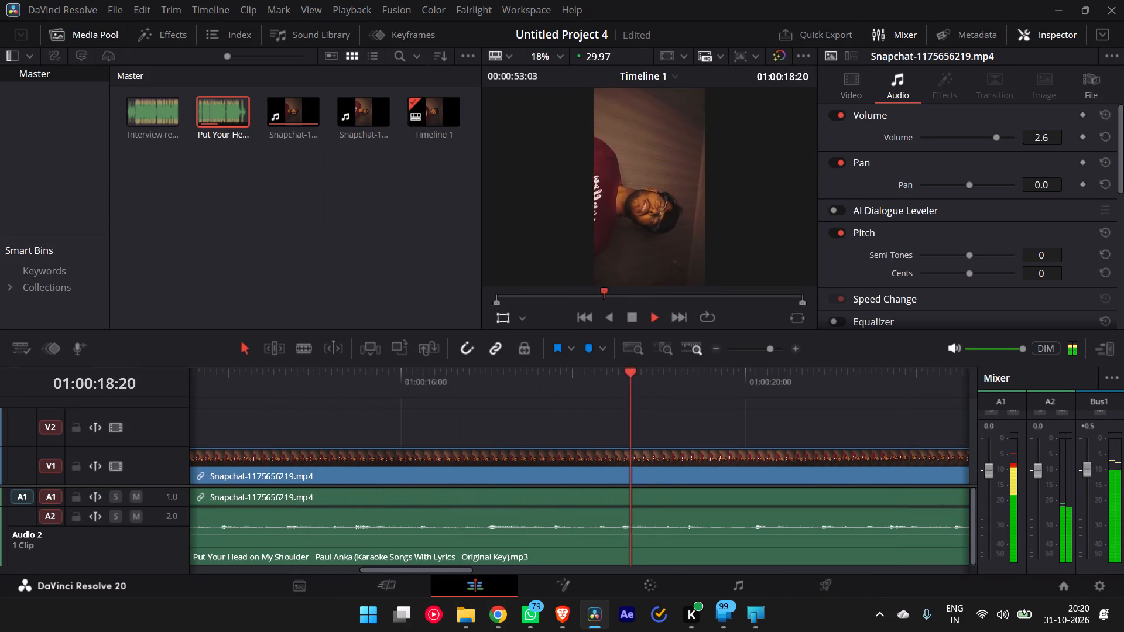
# Select the Put Your Head on My Shoulder karaoke MP3 clip on audio track A2.
pyautogui.click(649, 538)
pyautogui.scroll(7, 924, 257)
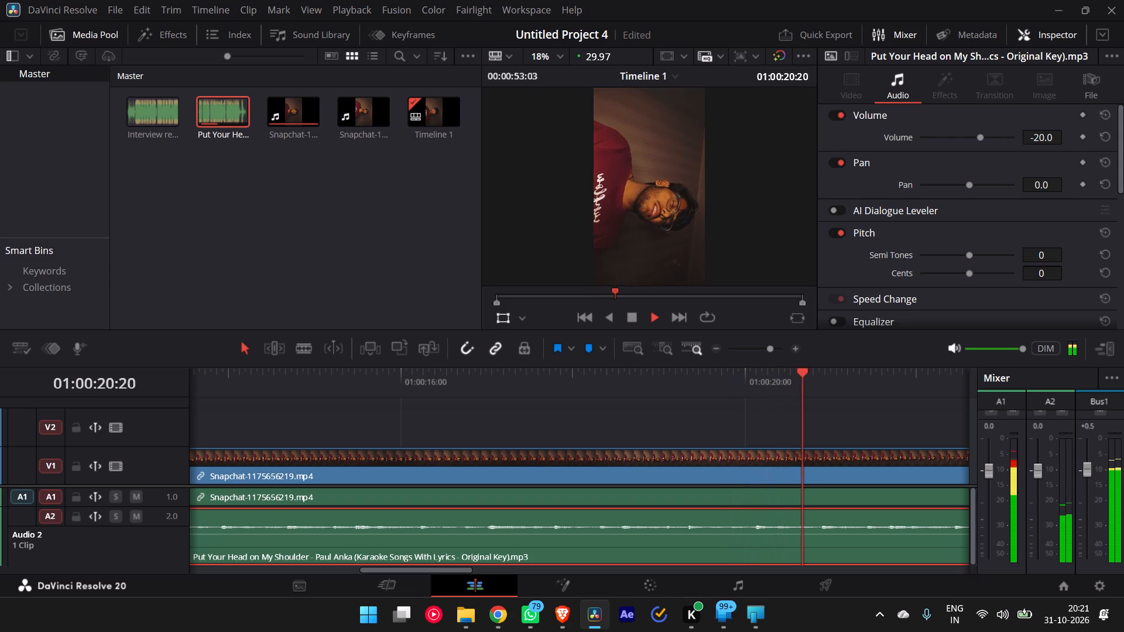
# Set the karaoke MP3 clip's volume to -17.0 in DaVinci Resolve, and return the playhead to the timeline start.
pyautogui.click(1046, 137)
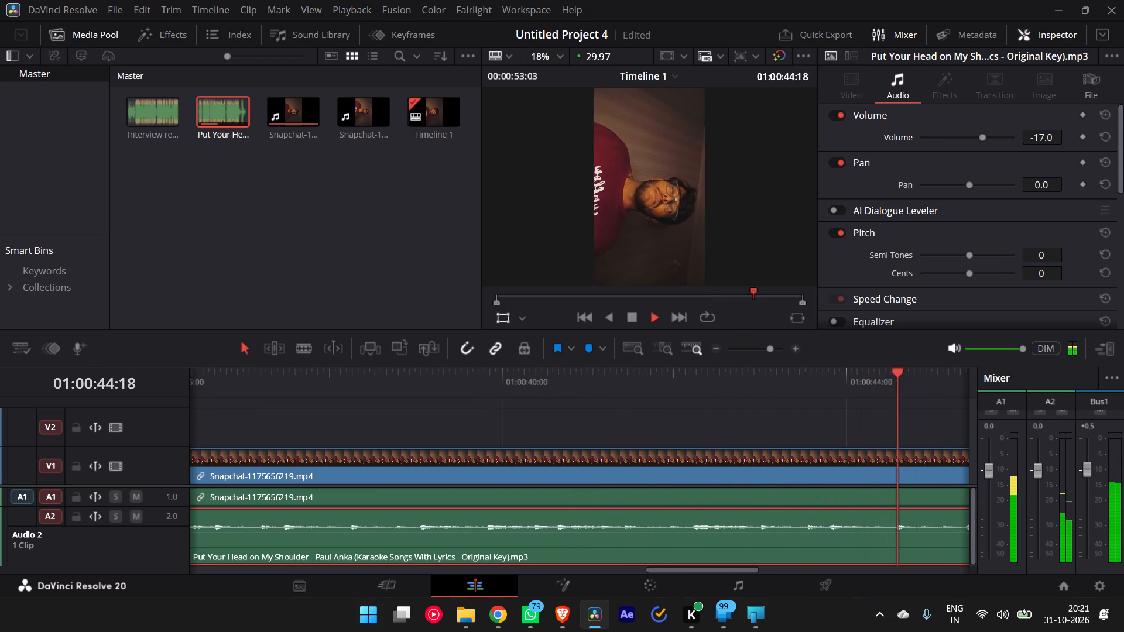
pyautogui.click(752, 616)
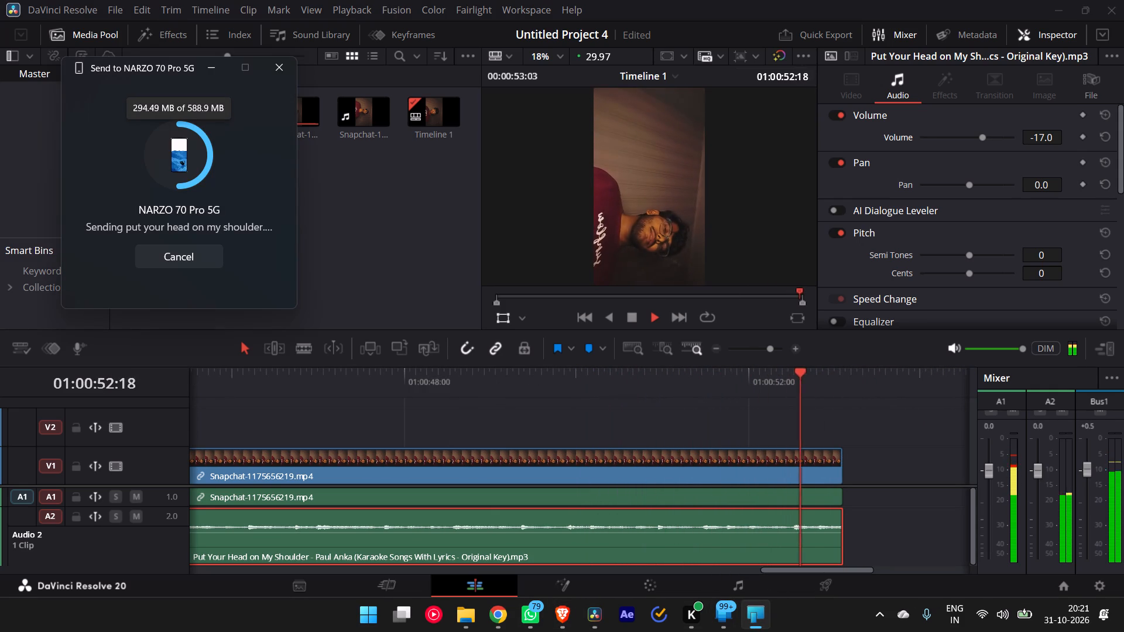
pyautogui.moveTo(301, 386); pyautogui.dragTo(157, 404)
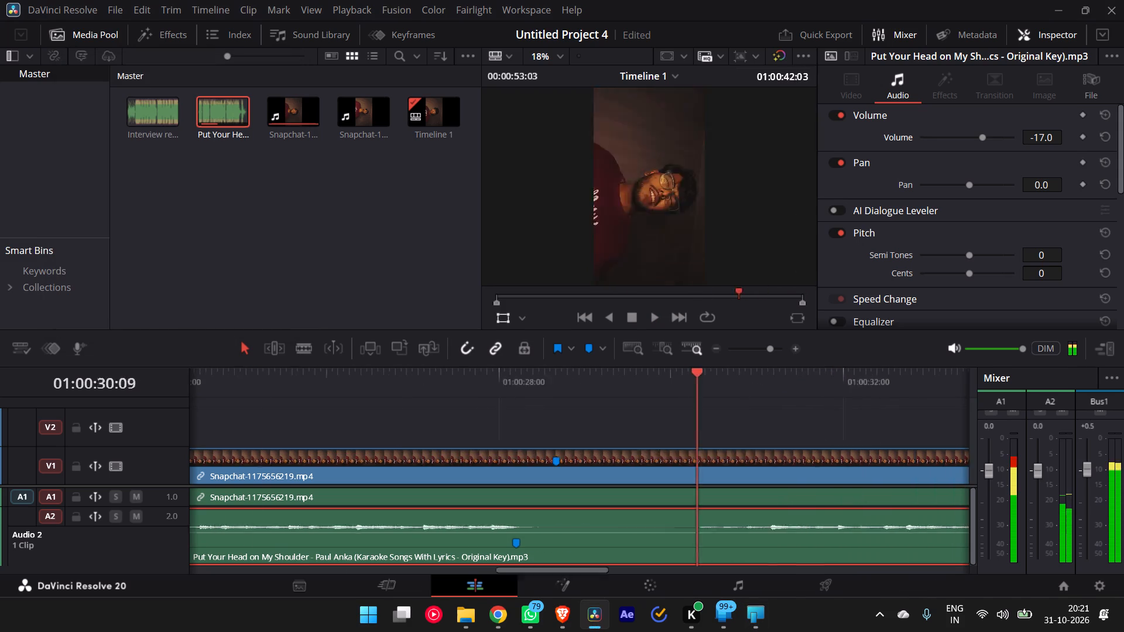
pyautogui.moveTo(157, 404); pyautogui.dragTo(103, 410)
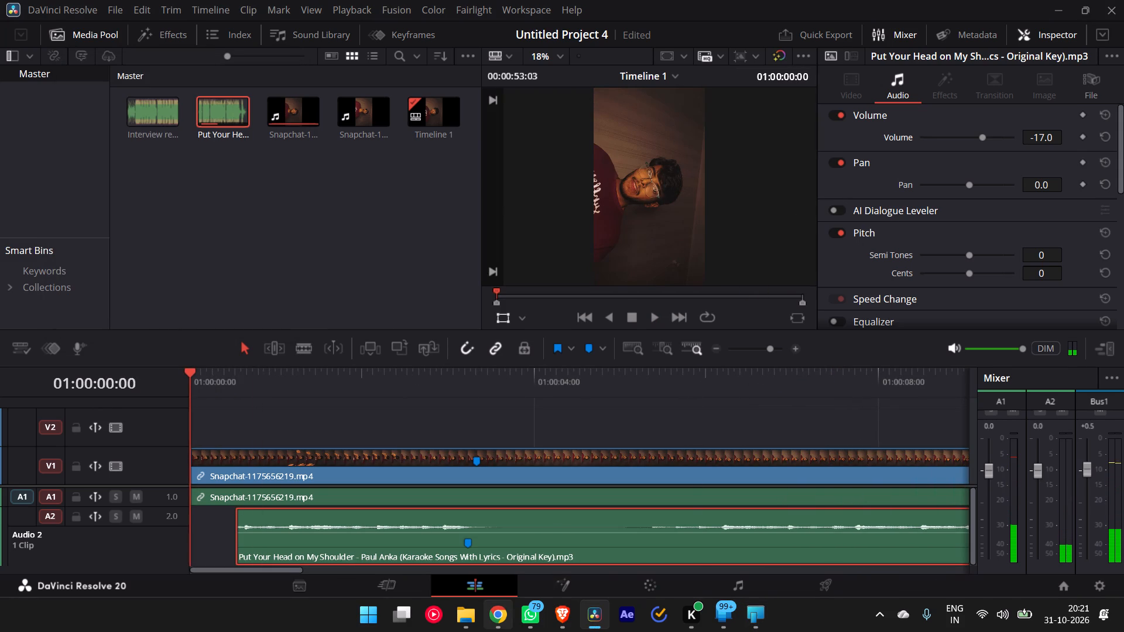
# Play put your head on my shoulder.mp4 from the D:\music folder in Media Player to check the export.
pyautogui.click(472, 617)
pyautogui.doubleClick(660, 136)
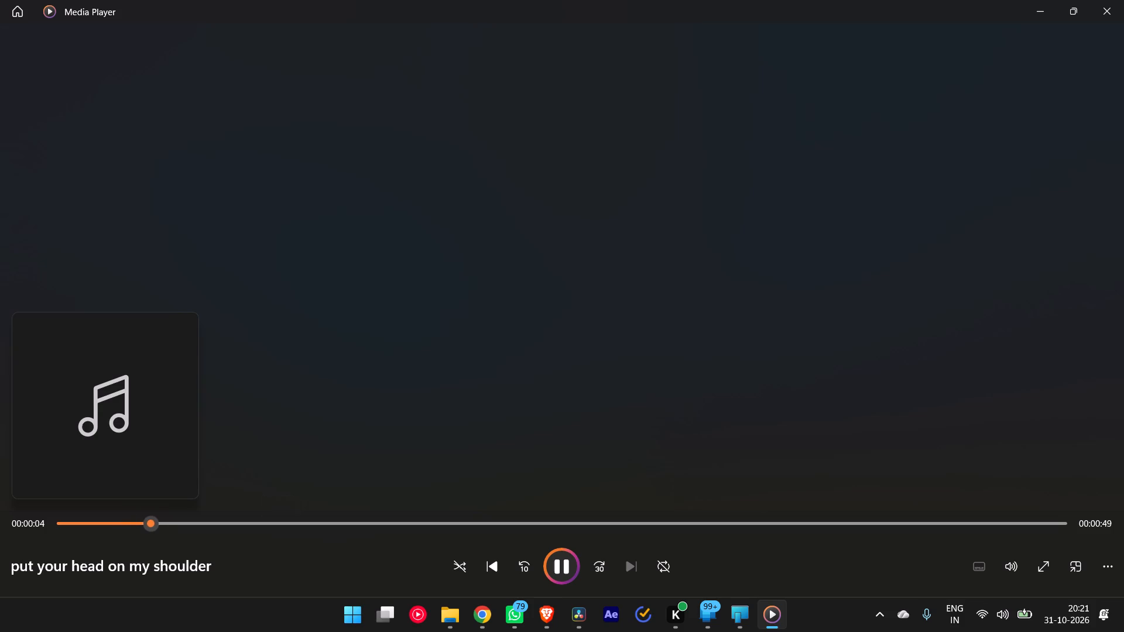
pyautogui.click(381, 528)
pyautogui.click(1115, 0)
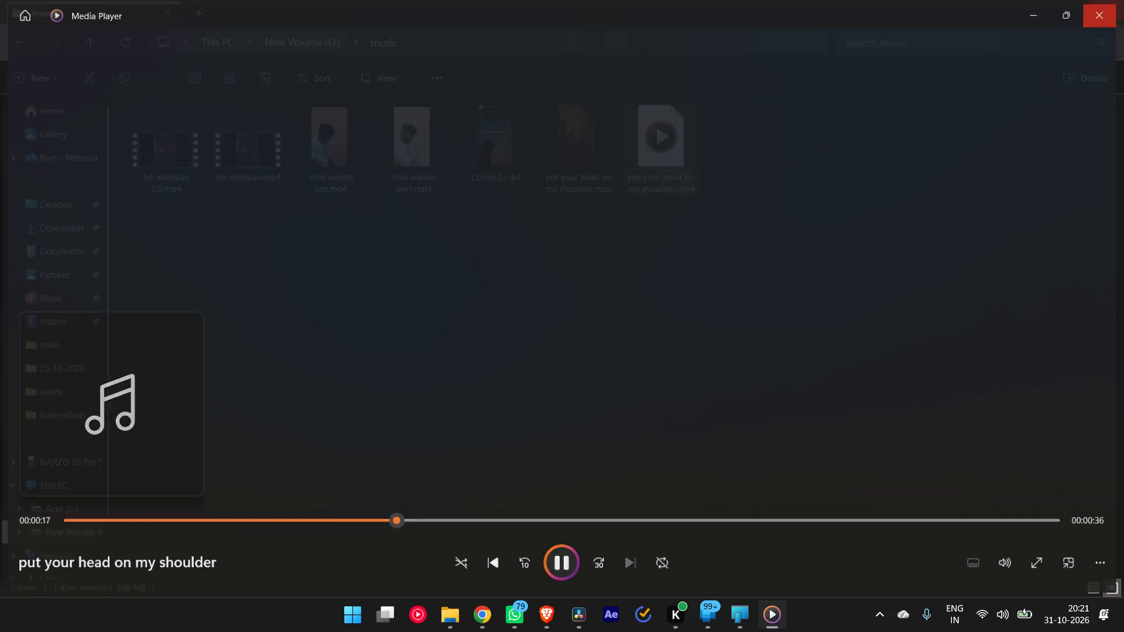
pyautogui.click(684, 228)
pyautogui.doubleClick(664, 153)
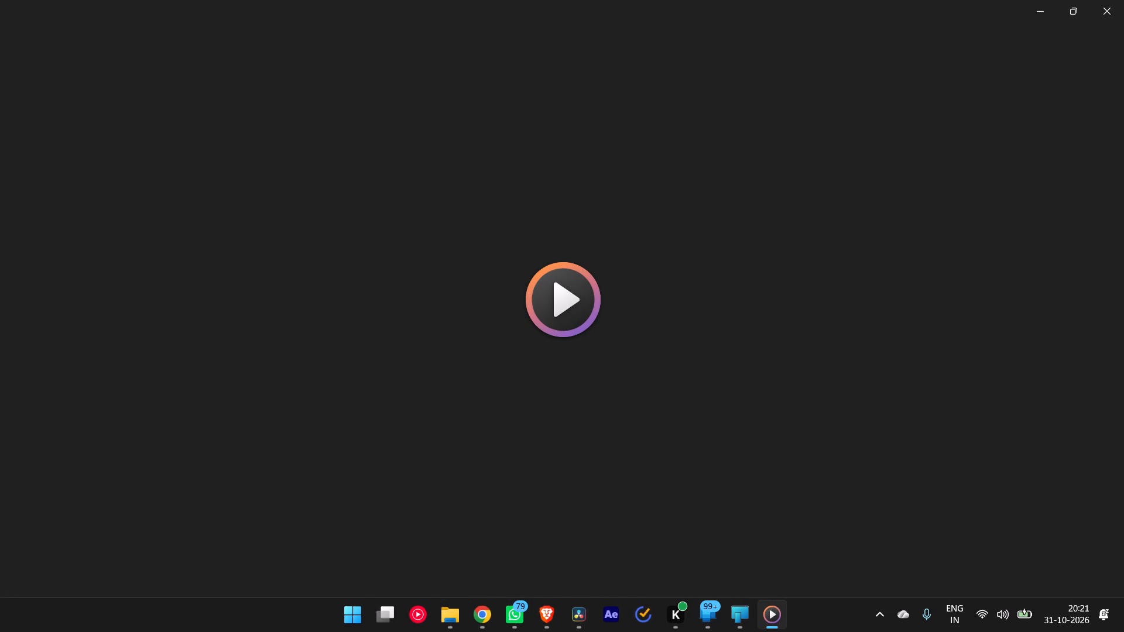
pyautogui.click(453, 523)
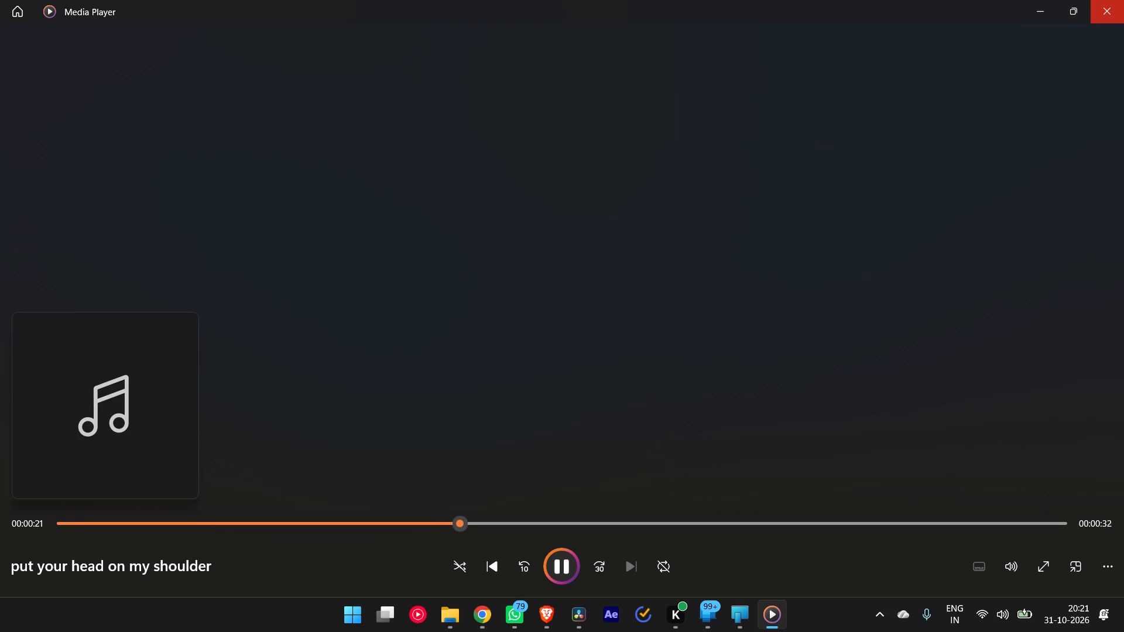
pyautogui.click(1123, 0)
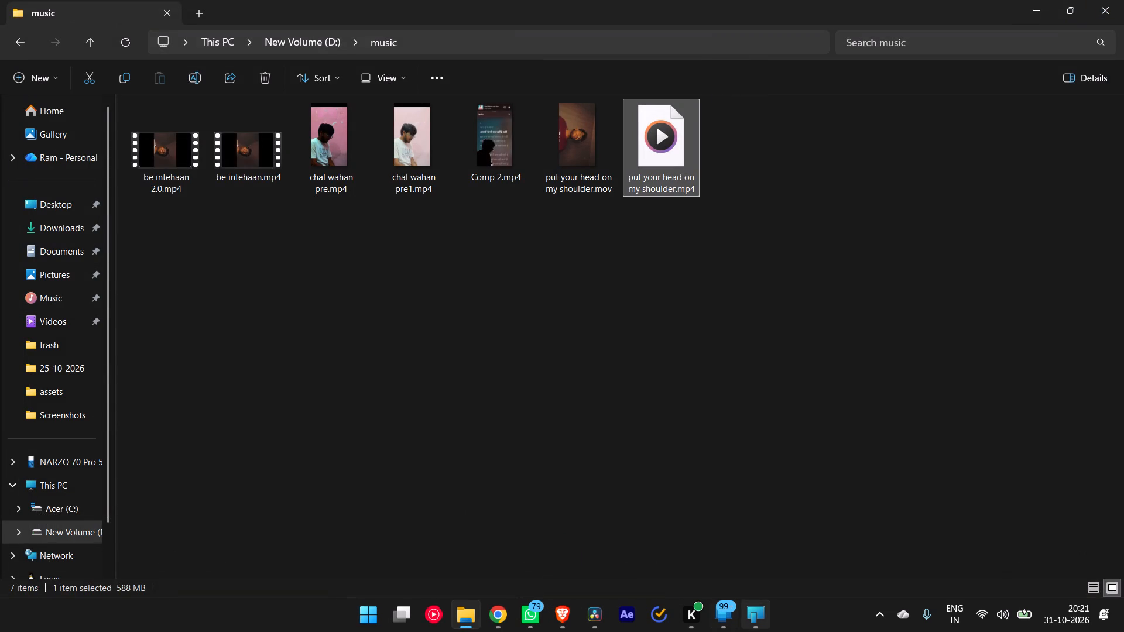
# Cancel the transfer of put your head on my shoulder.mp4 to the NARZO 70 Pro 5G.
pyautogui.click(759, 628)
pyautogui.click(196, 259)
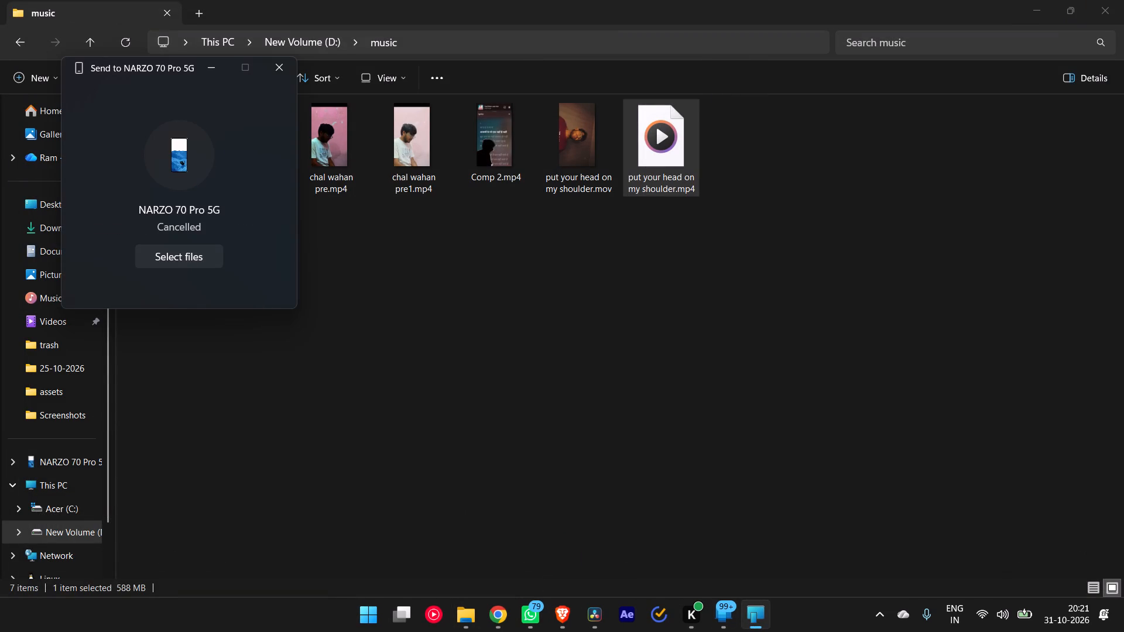
# Play put your head on my shoulder.mov from the D:\music folder to check its picture and sound balance.
pyautogui.click(553, 177)
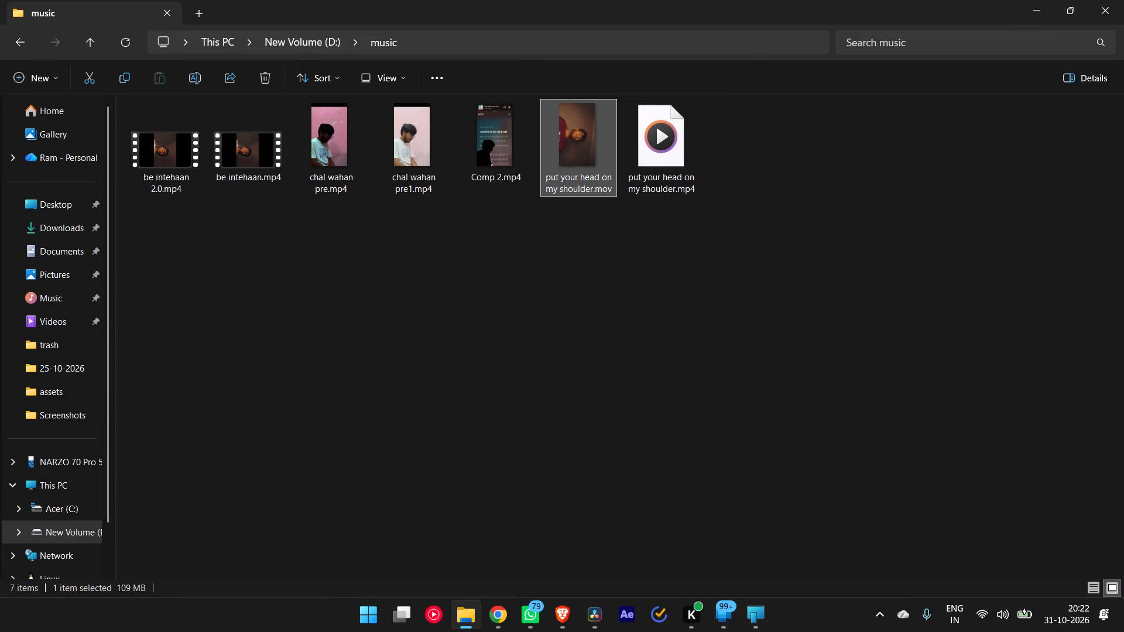
pyautogui.click(504, 612)
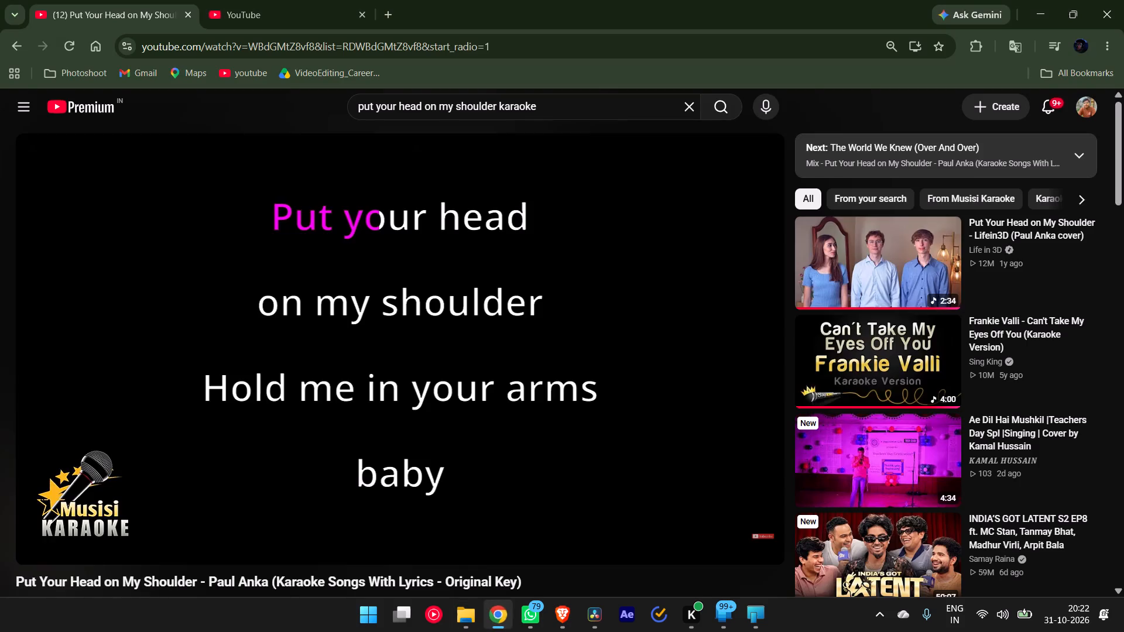
pyautogui.click(503, 609)
pyautogui.click(502, 608)
pyautogui.click(502, 608)
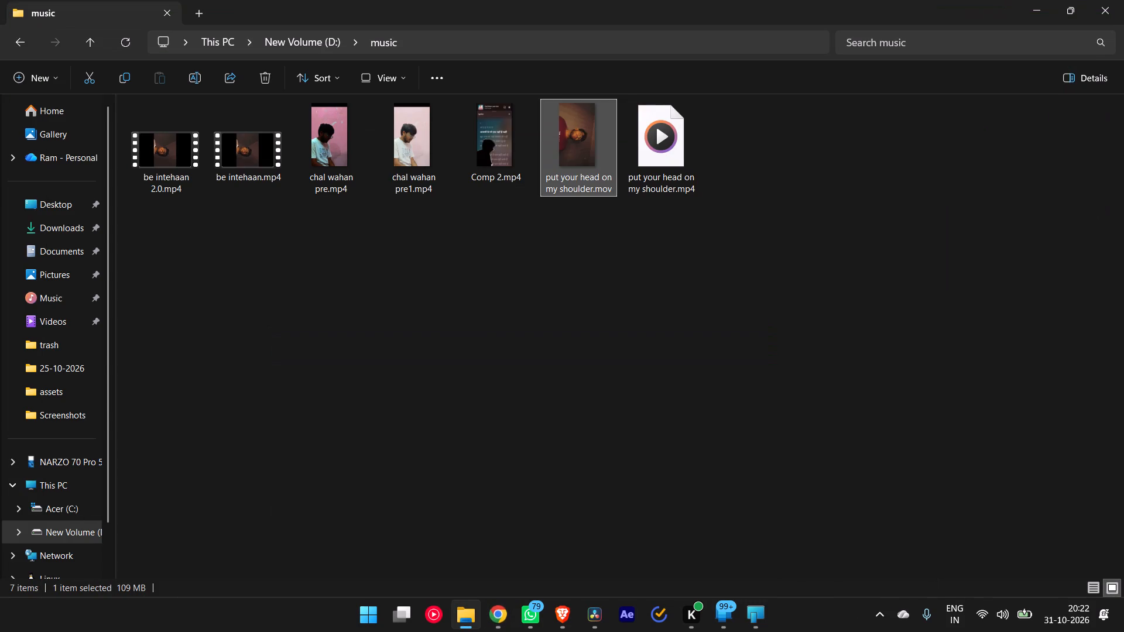
pyautogui.doubleClick(577, 108)
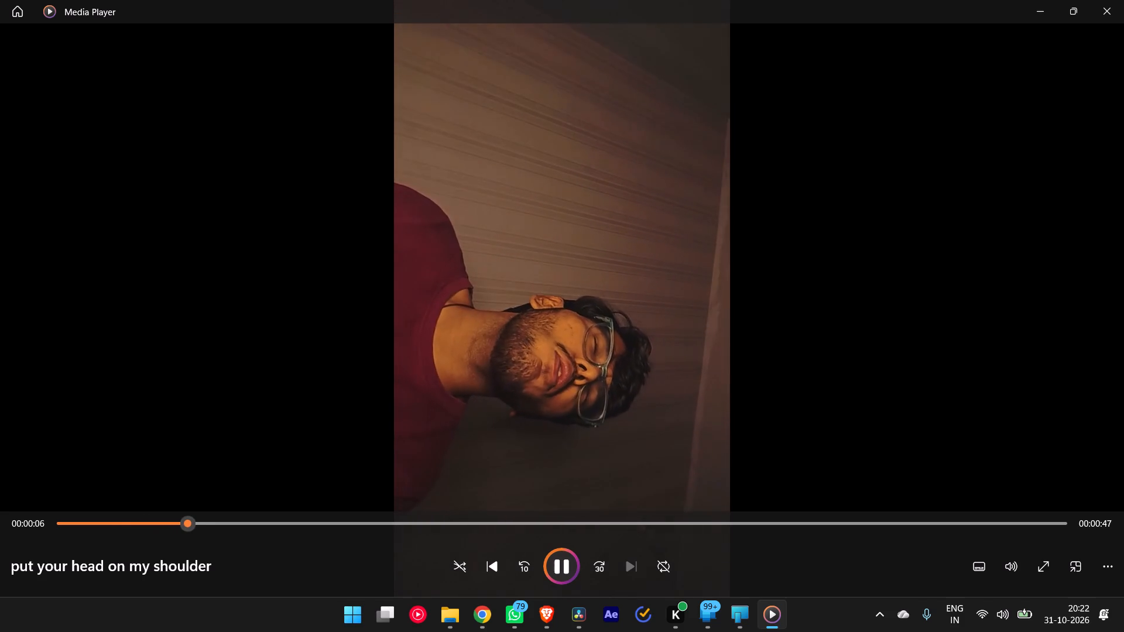
pyautogui.click(1123, 0)
# Switch to DaVinci Resolve, set the karaoke MP3 clip's volume to -18.0, and play the timeline's opening.
pyautogui.click(591, 626)
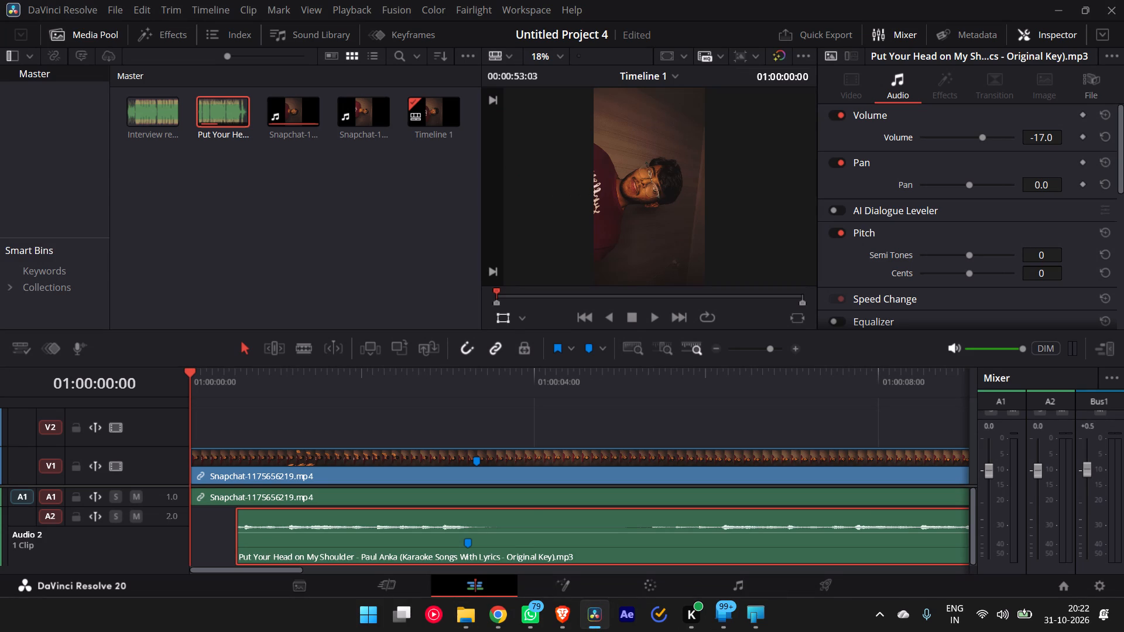
pyautogui.click(1044, 138)
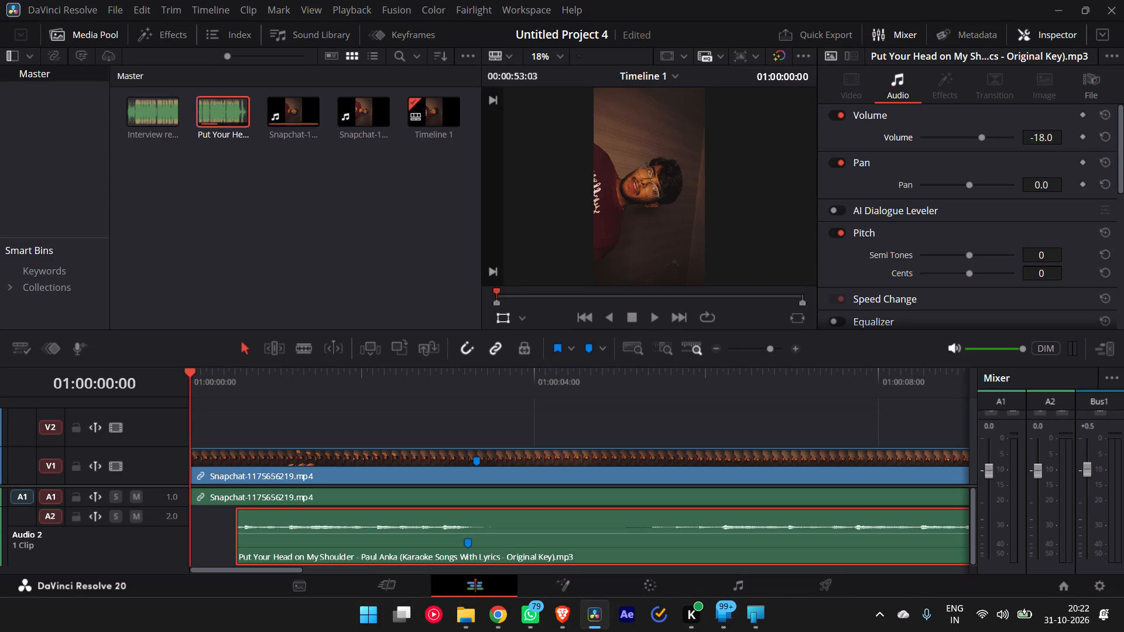
pyautogui.press('space')
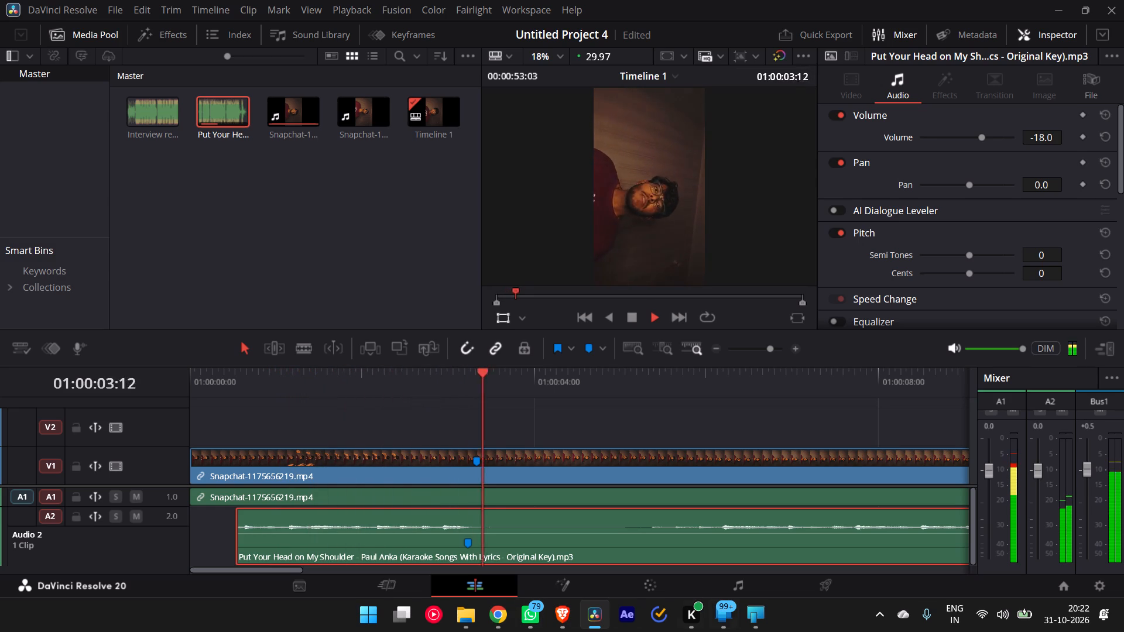
pyautogui.press('space')
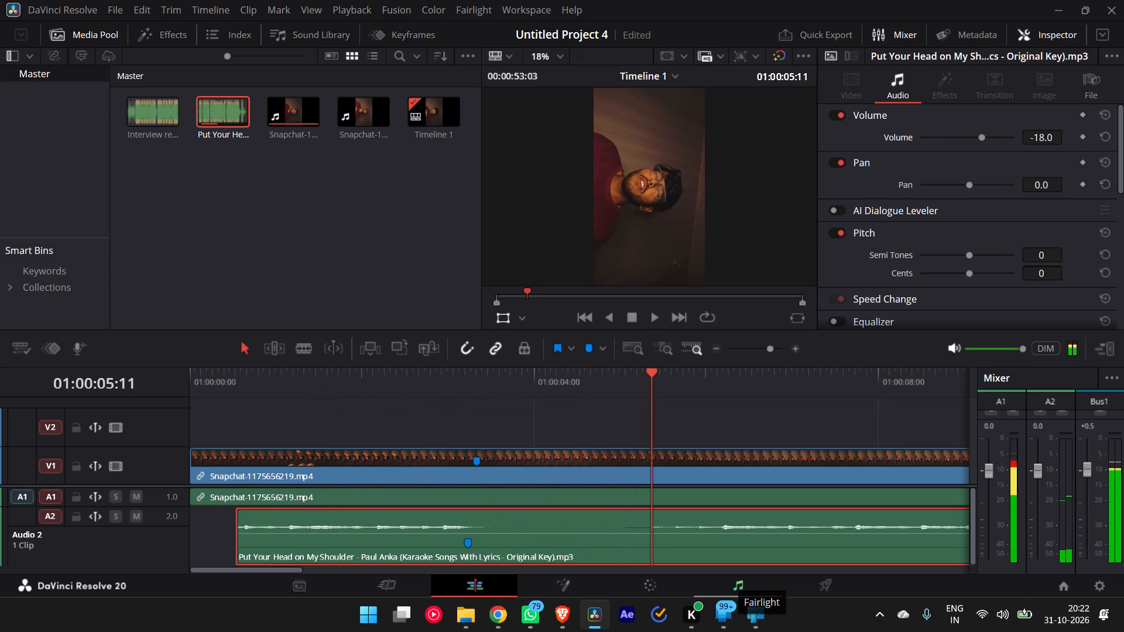
# Change the export file name to put your head on my shoulder RSV in the render settings.
pyautogui.click(817, 586)
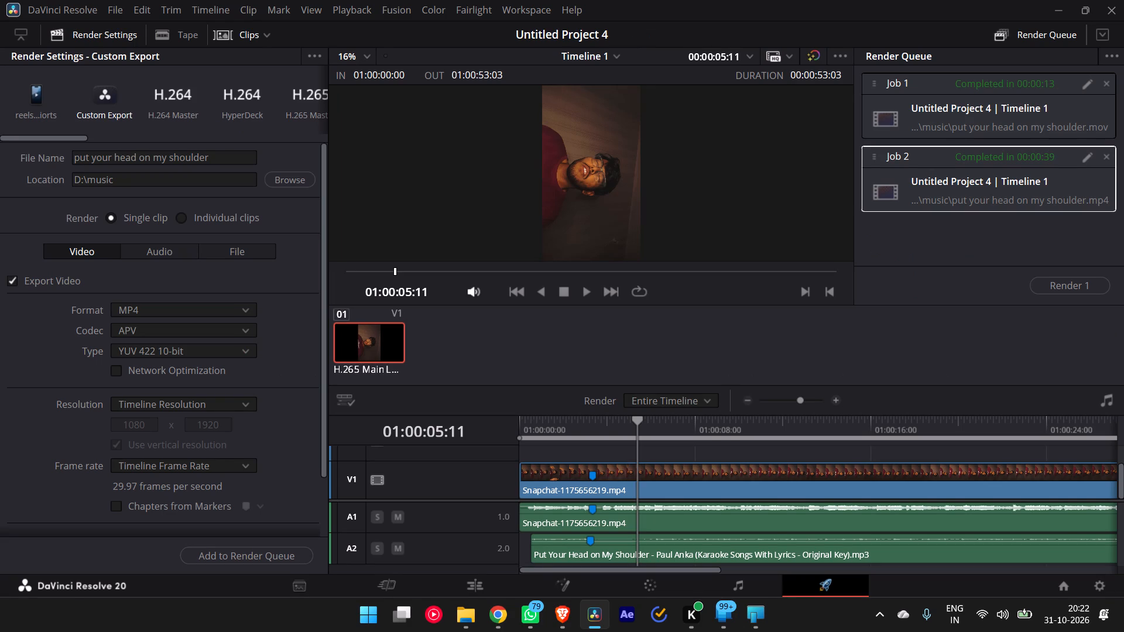
pyautogui.click(210, 160)
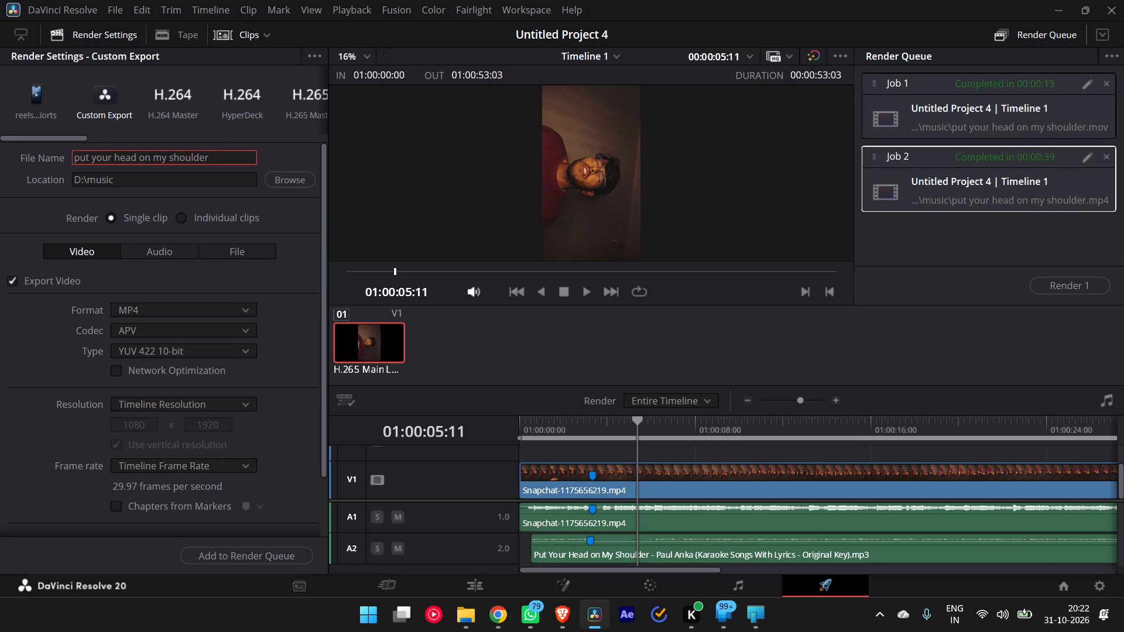
pyautogui.press('space')
pyautogui.write('RS')
pyautogui.hotkey('shift', 'v')
# Set the MP4 export's video codec to H.264.
pyautogui.click(179, 313)
pyautogui.click(312, 328)
pyautogui.click(221, 327)
pyautogui.click(191, 365)
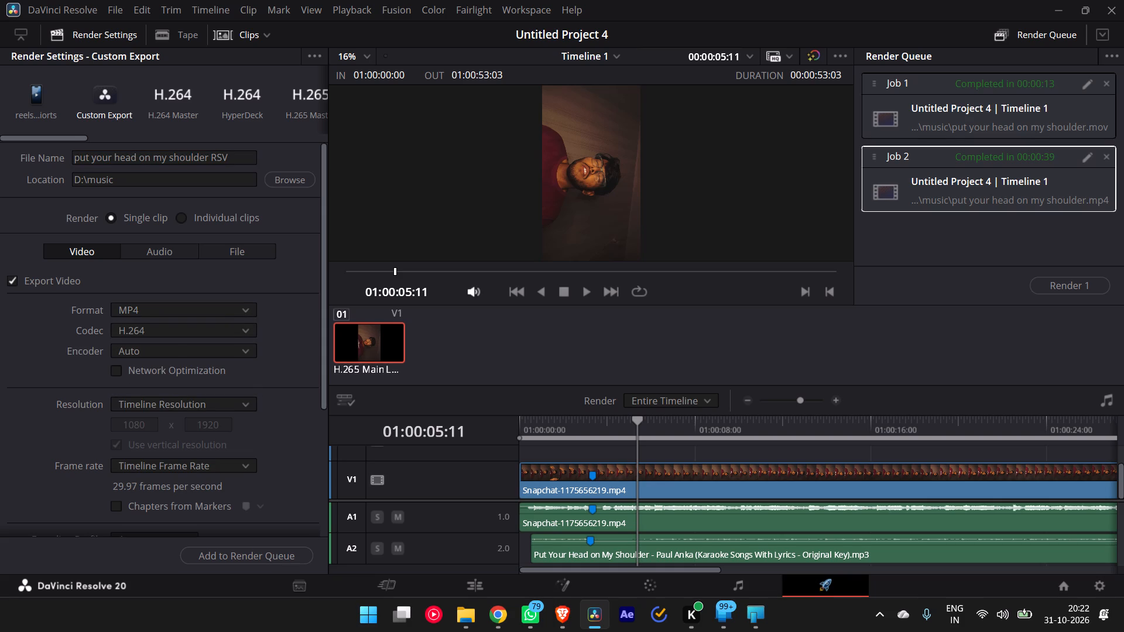
# Queue put your head on my shoulder RSV.mp4 as a new job and render it.
pyautogui.click(242, 559)
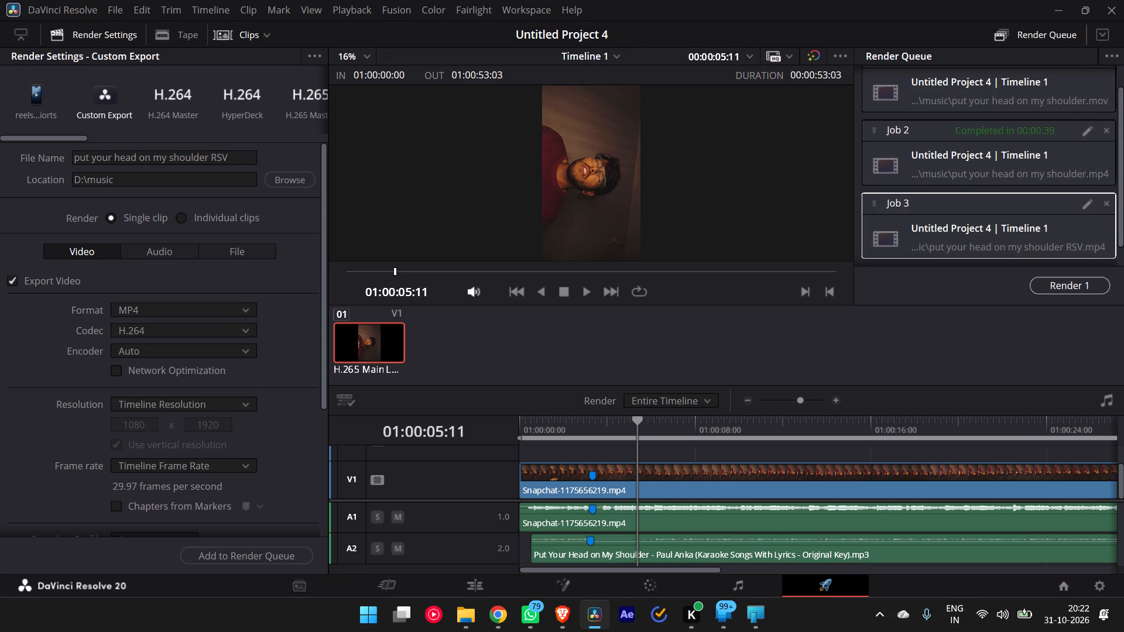
pyautogui.click(1063, 283)
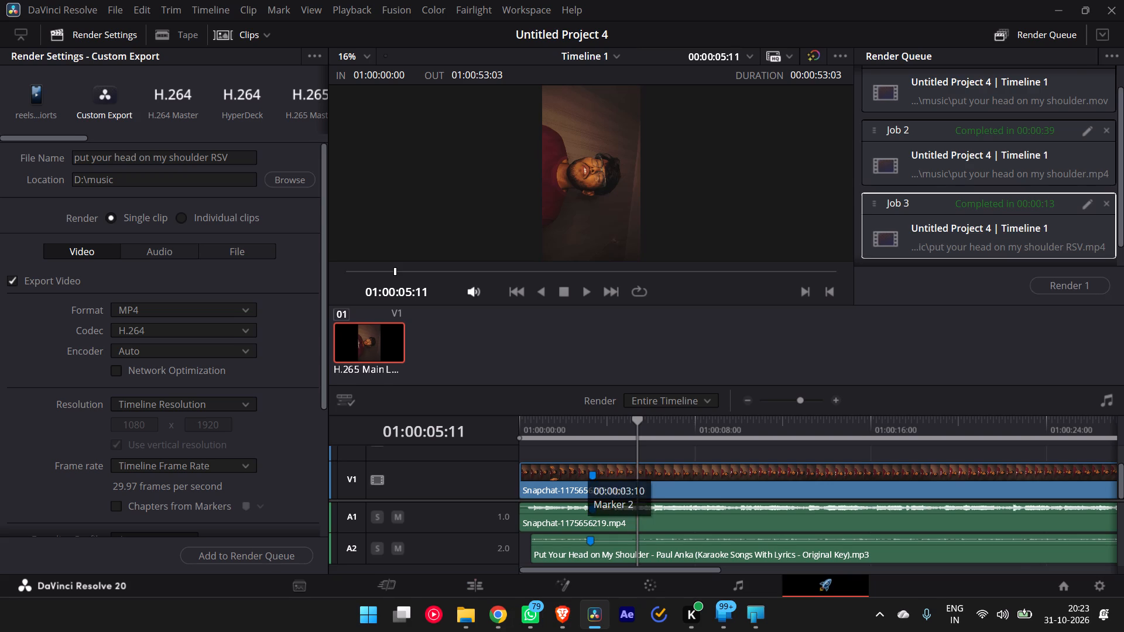
# Play put your head on my shoulder RSV.mp4 from the D:\music folder to check the new export.
pyautogui.click(504, 615)
pyautogui.click(471, 620)
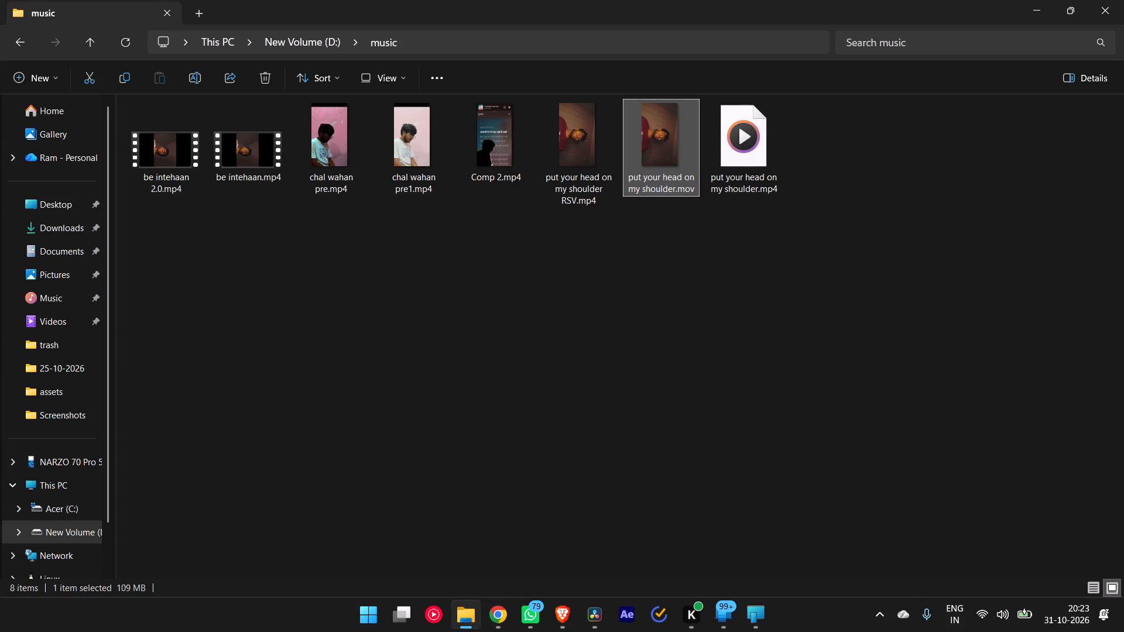
pyautogui.doubleClick(591, 194)
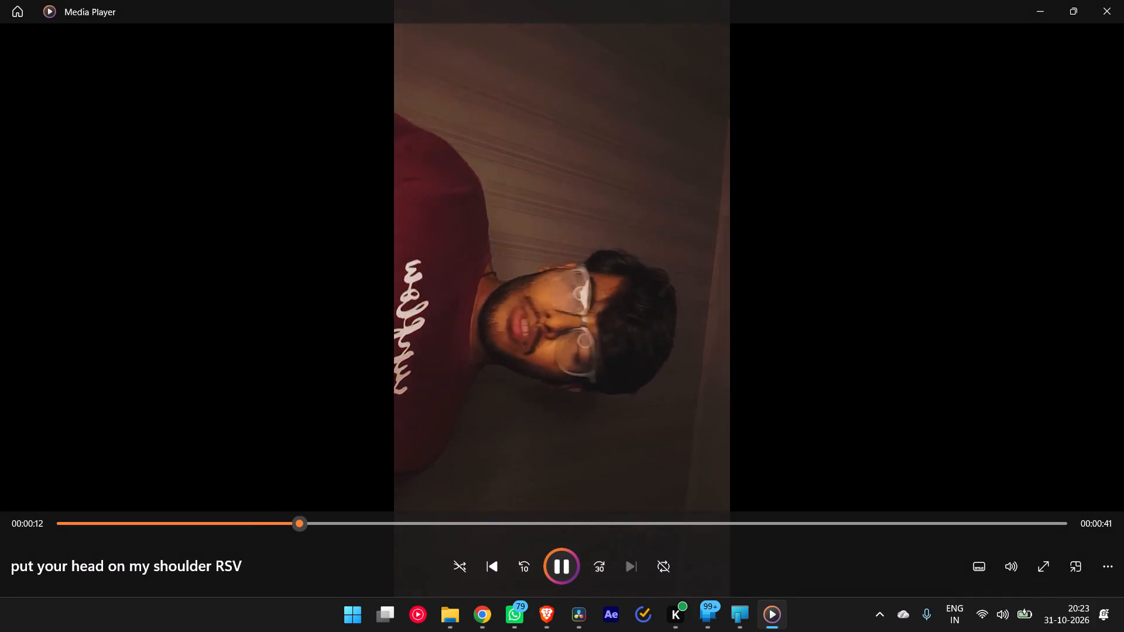
pyautogui.click(1118, 0)
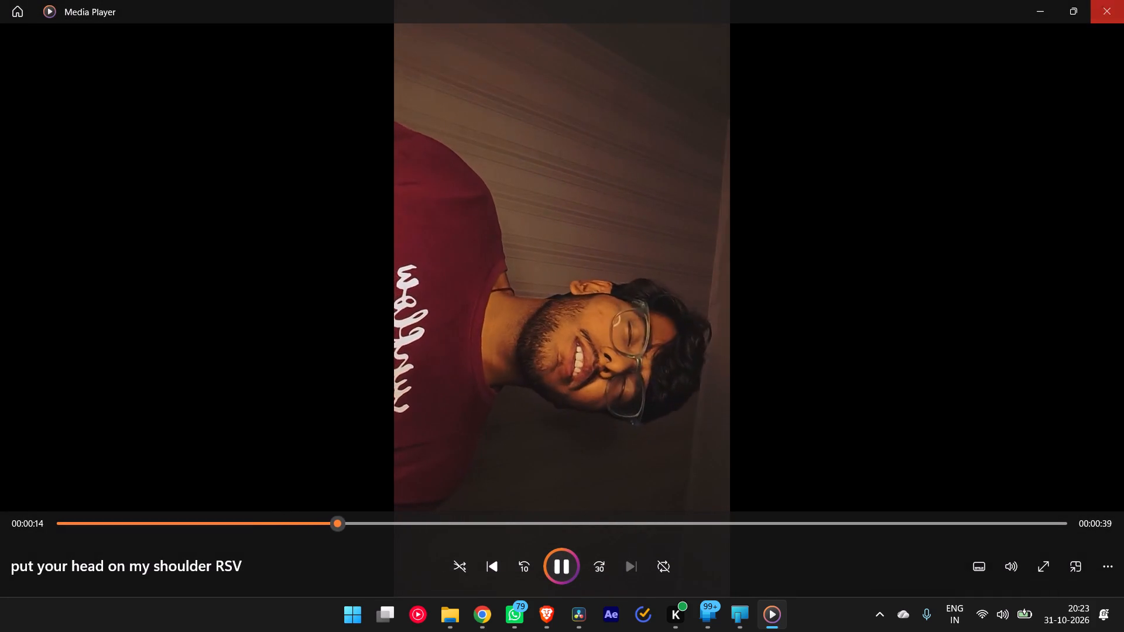
# Send put your head on my shoulder RSV.mp4 to the NARZO 70 Pro 5G.
pyautogui.click(755, 610)
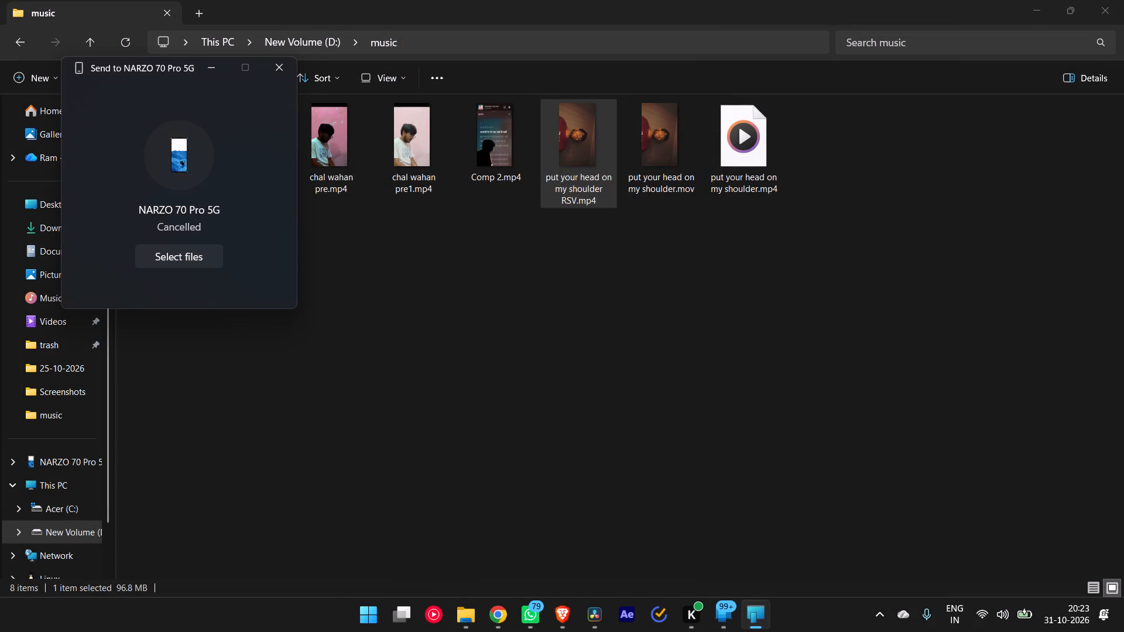
pyautogui.moveTo(591, 164); pyautogui.dragTo(149, 216)
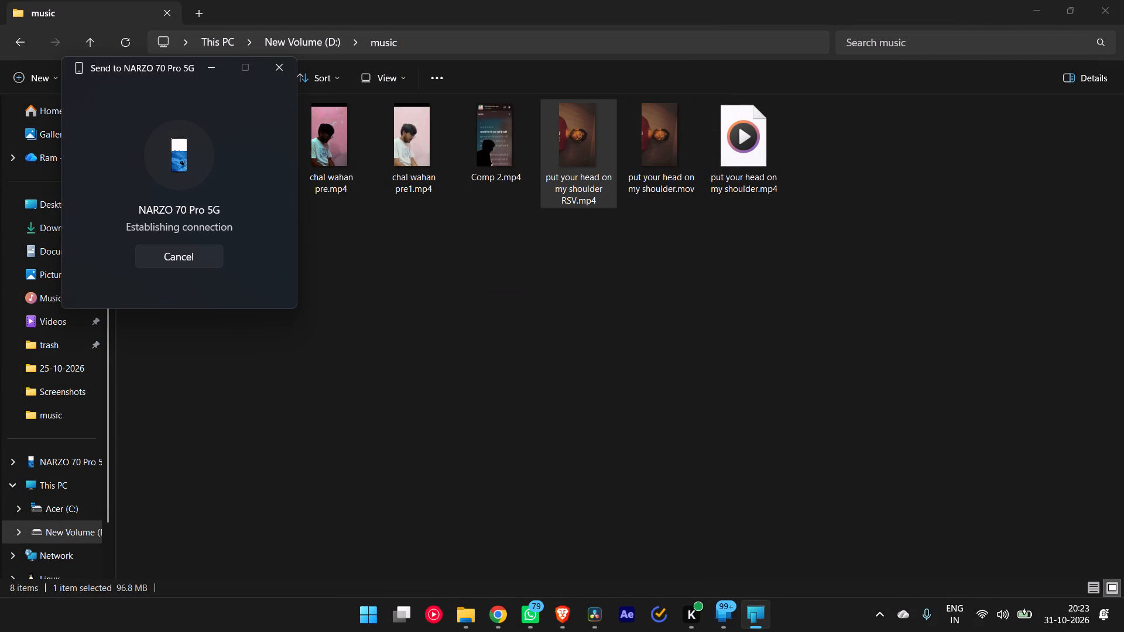
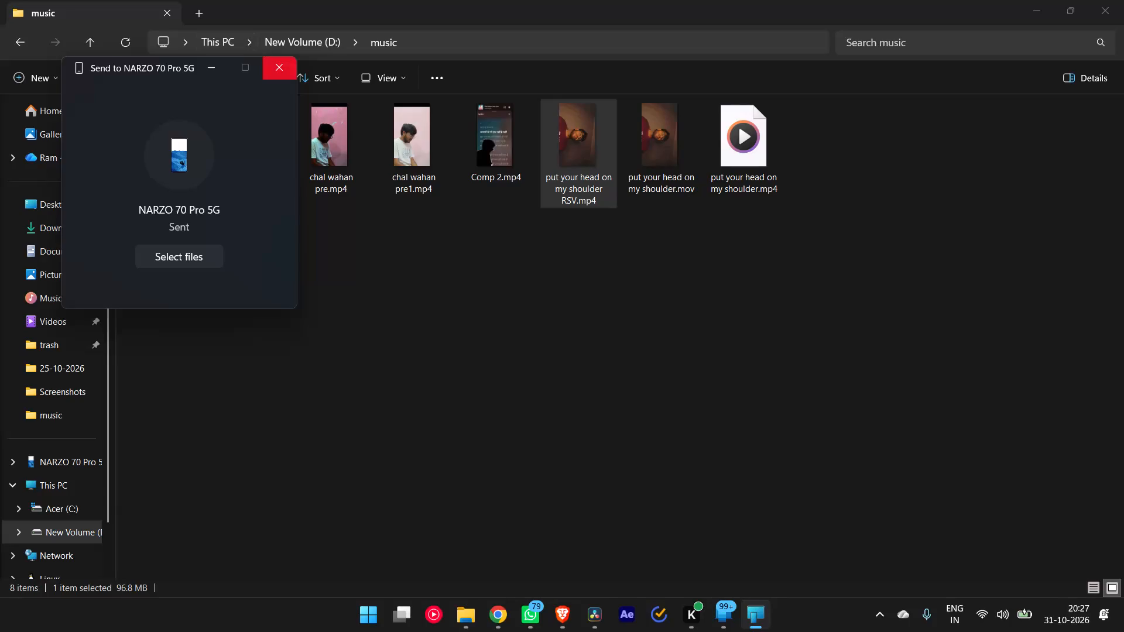
# Close the finished phone transfer window and return to Timeline 1 on DaVinci Resolve's Edit page.
pyautogui.click(271, 63)
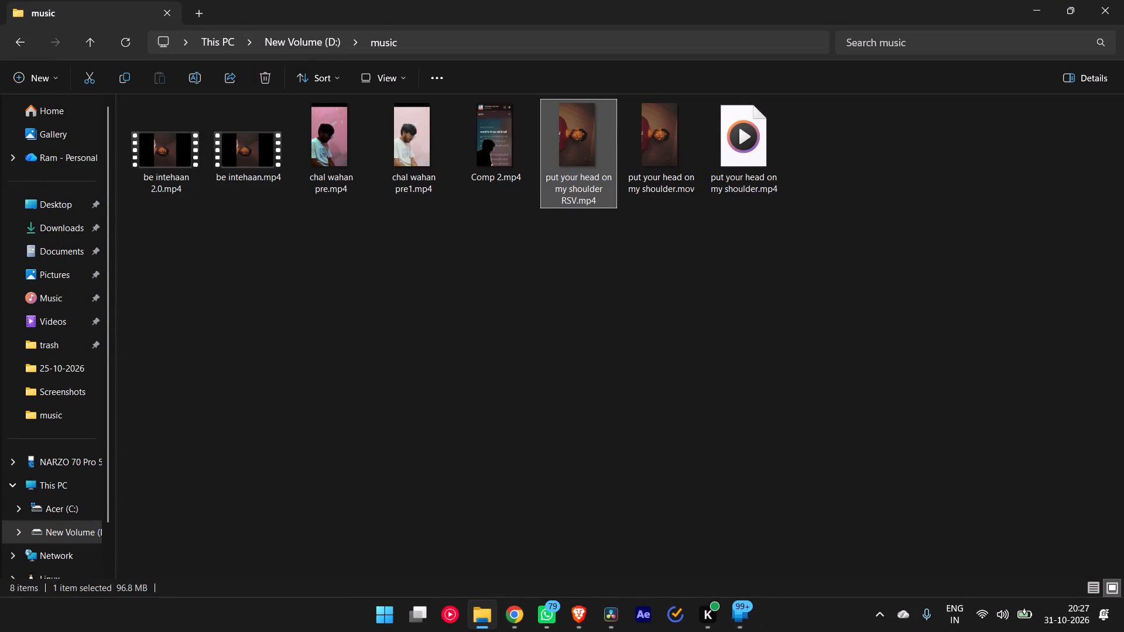
pyautogui.click(620, 606)
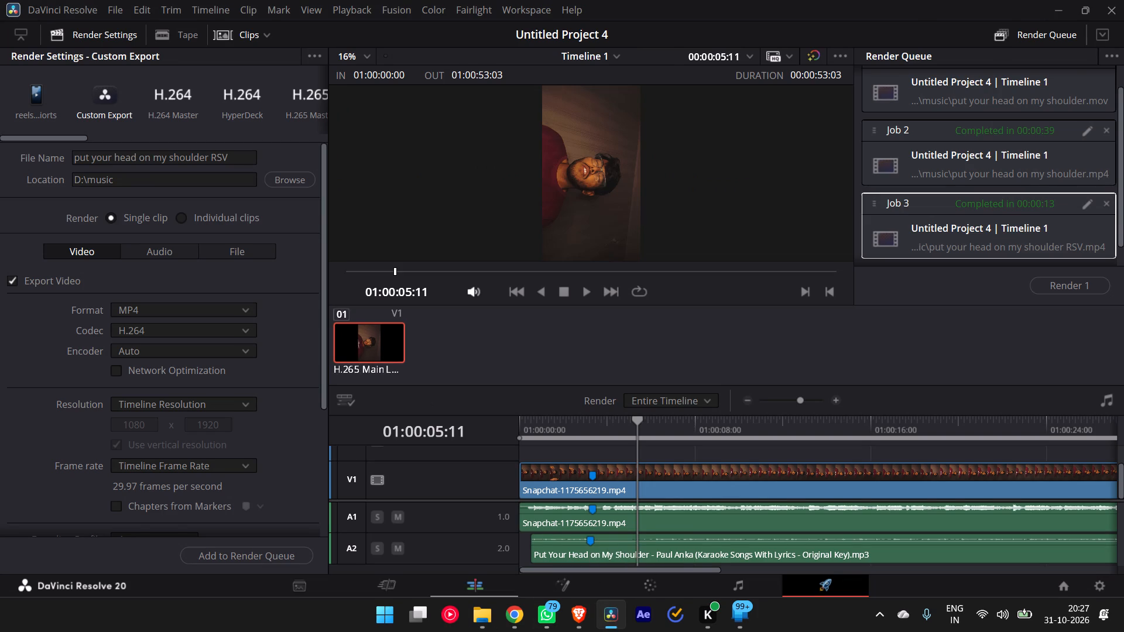
pyautogui.click(489, 583)
# Scrub Timeline 1 between about 01:00:20 and 01:00:26 to examine the Snapchat clip and karaoke audio.
pyautogui.moveTo(639, 393); pyautogui.dragTo(680, 390)
pyautogui.scroll(-5, 558, 437)
pyautogui.moveTo(292, 569); pyautogui.dragTo(533, 568)
pyautogui.moveTo(442, 565); pyautogui.dragTo(490, 565)
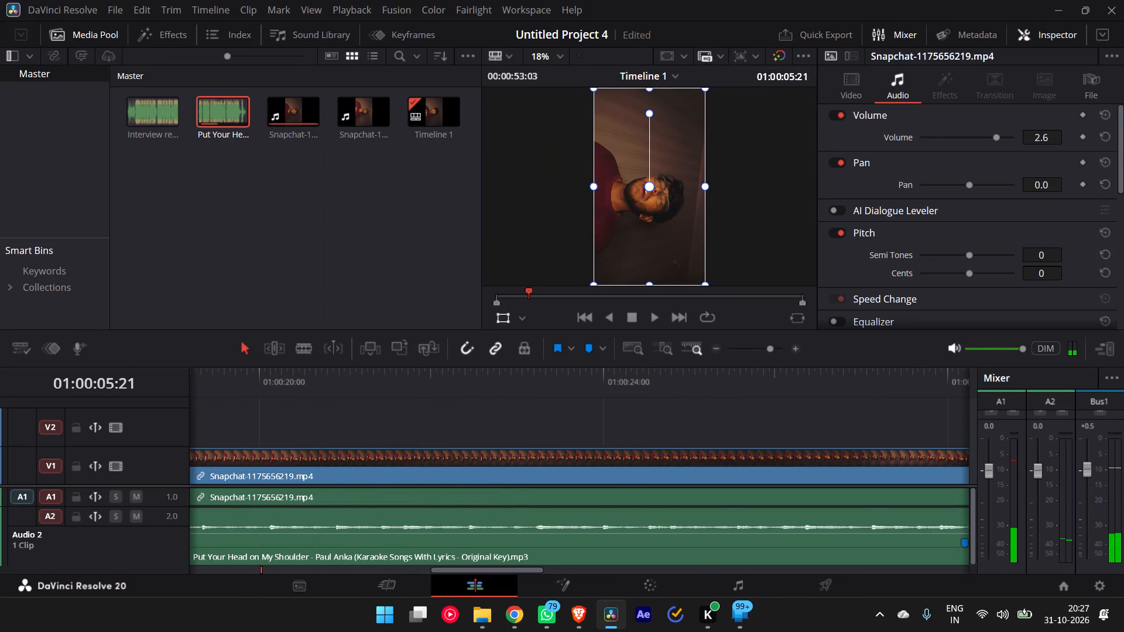
pyautogui.moveTo(490, 565); pyautogui.dragTo(651, 561)
pyautogui.moveTo(612, 351); pyautogui.dragTo(609, 359)
pyautogui.moveTo(600, 388); pyautogui.dragTo(813, 383)
pyautogui.moveTo(588, 389); pyautogui.dragTo(518, 389)
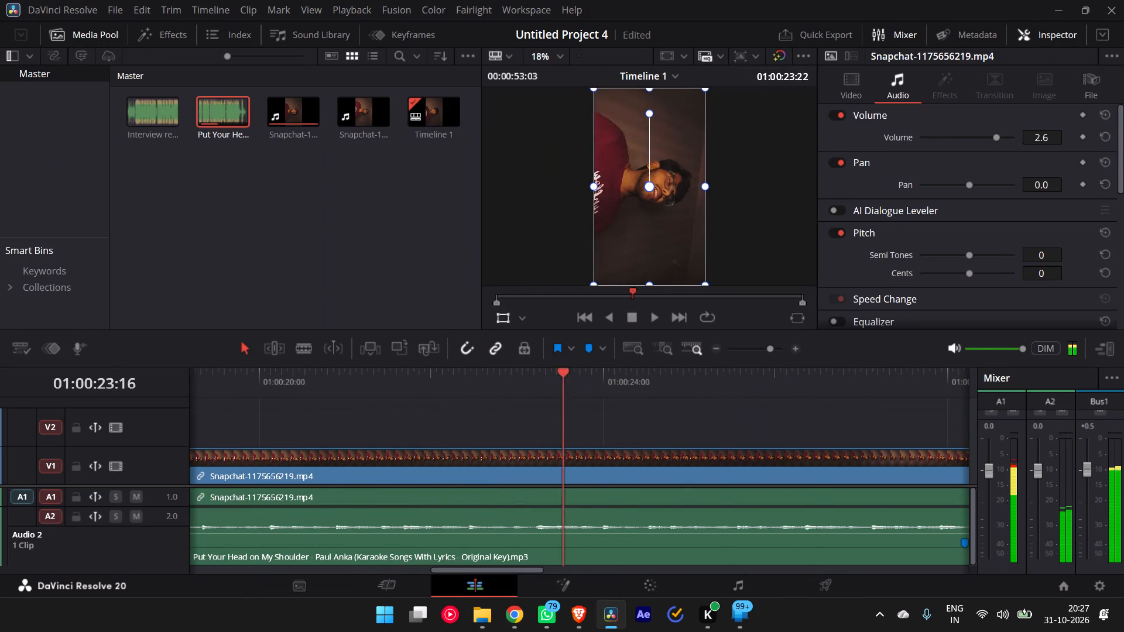
pyautogui.moveTo(518, 389); pyautogui.dragTo(437, 389)
pyautogui.click(717, 396)
pyautogui.moveTo(873, 407); pyautogui.dragTo(643, 407)
pyautogui.moveTo(748, 402); pyautogui.dragTo(643, 407)
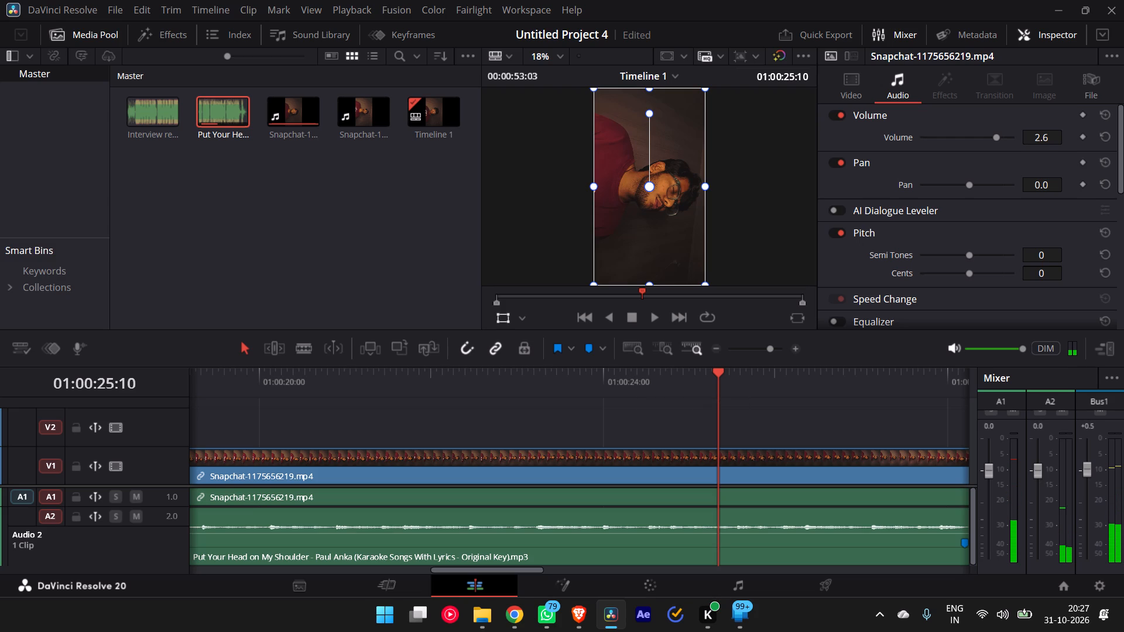